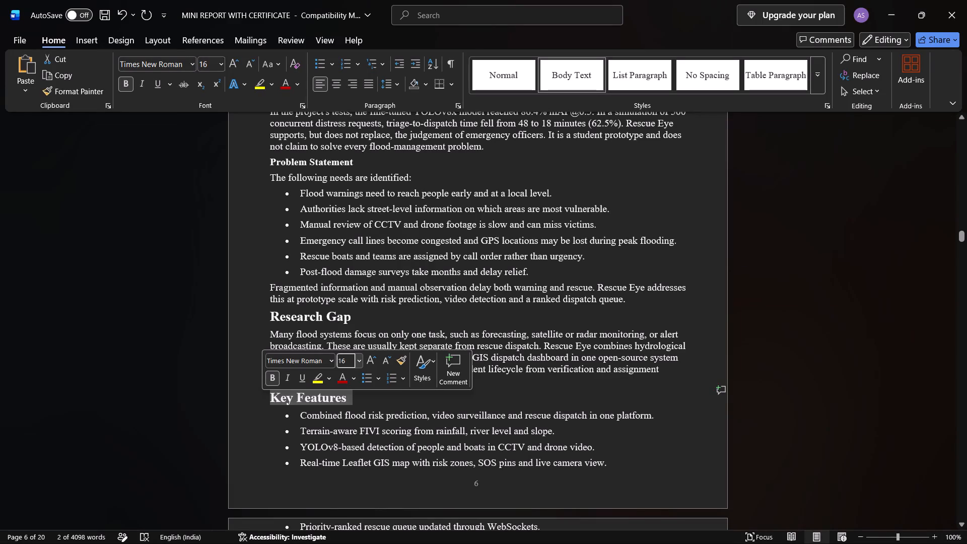
Set the Problem Statement heading's font size to 16.
click(521, 169)
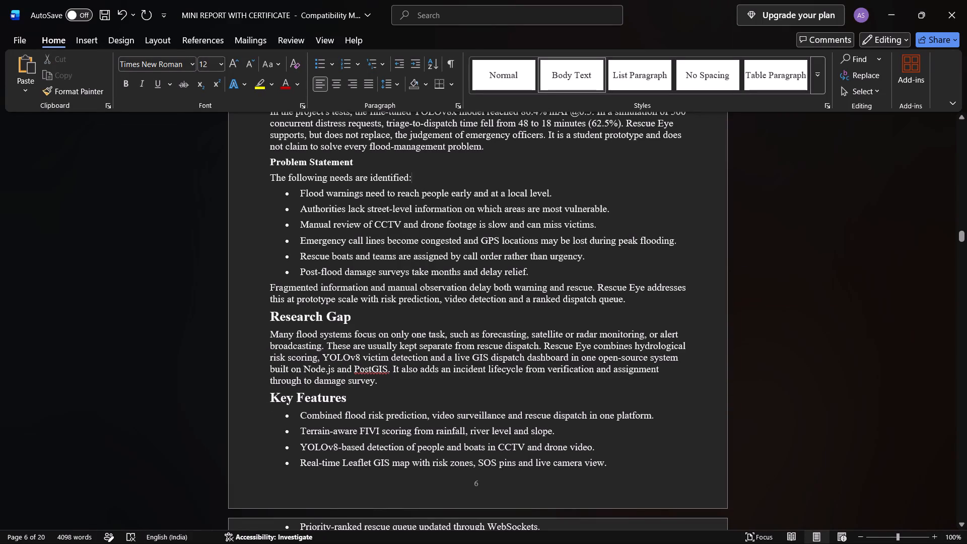
drag(366, 160, 281, 161)
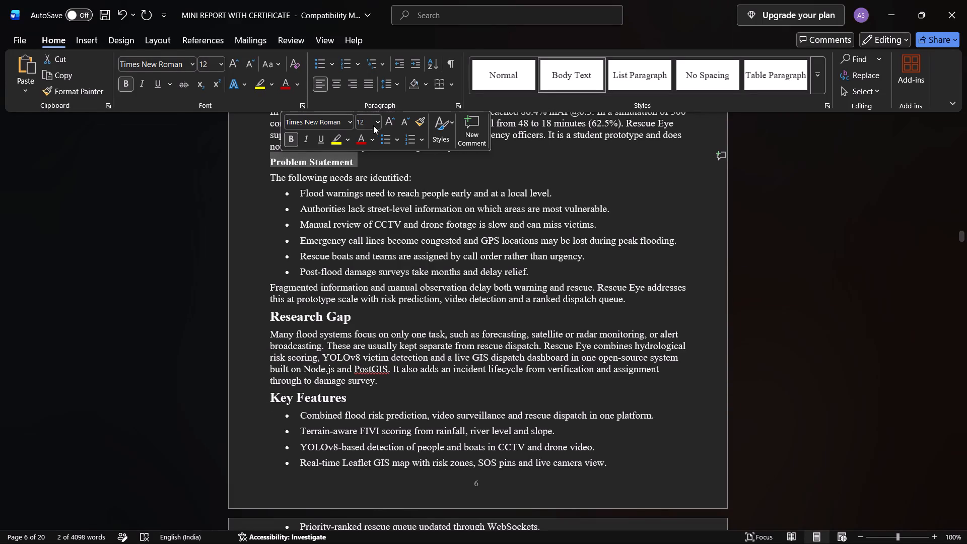
click(376, 121)
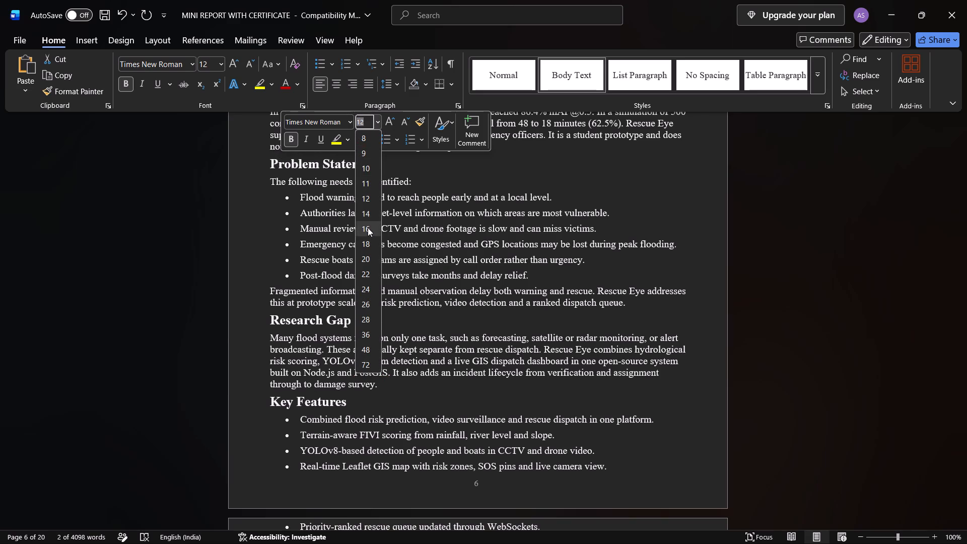
click(368, 228)
click(401, 168)
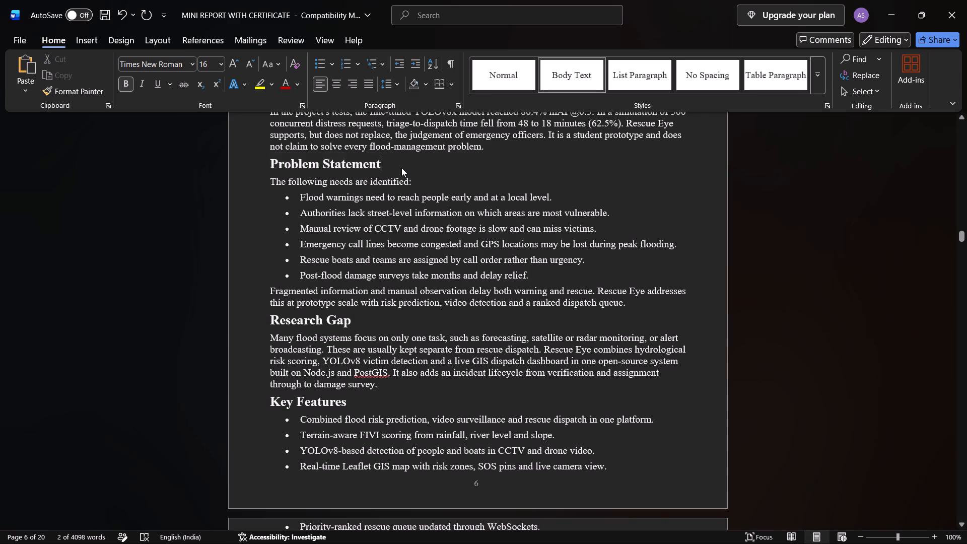
Set the Target Users / Applications heading's font size to 16.
scroll(401, 168, up, 3)
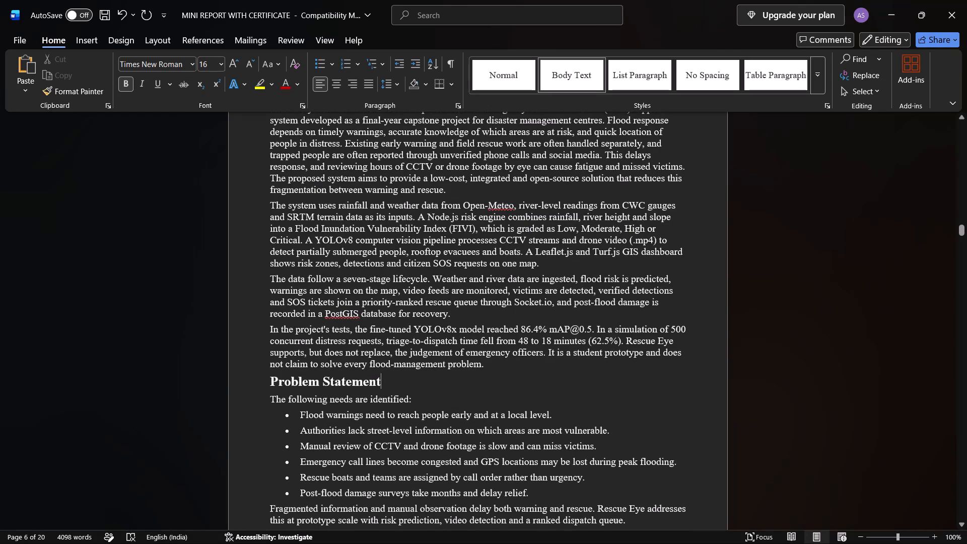
scroll(401, 168, down, 3)
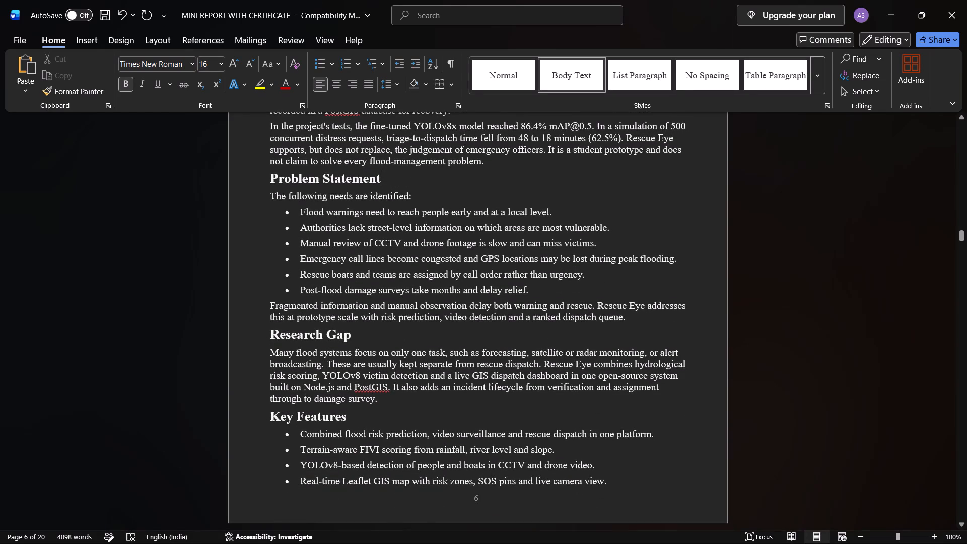
scroll(459, 289, down, 3)
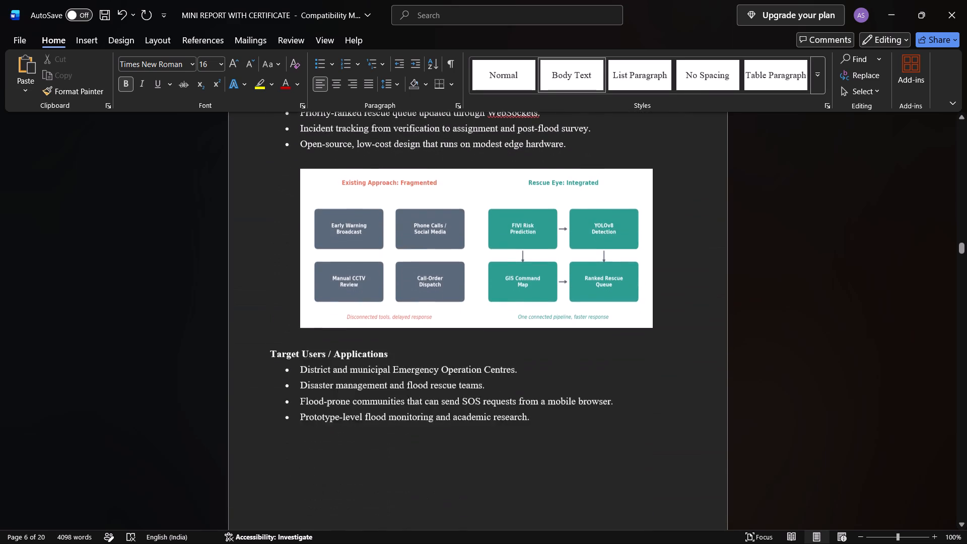
drag(400, 325, 309, 329)
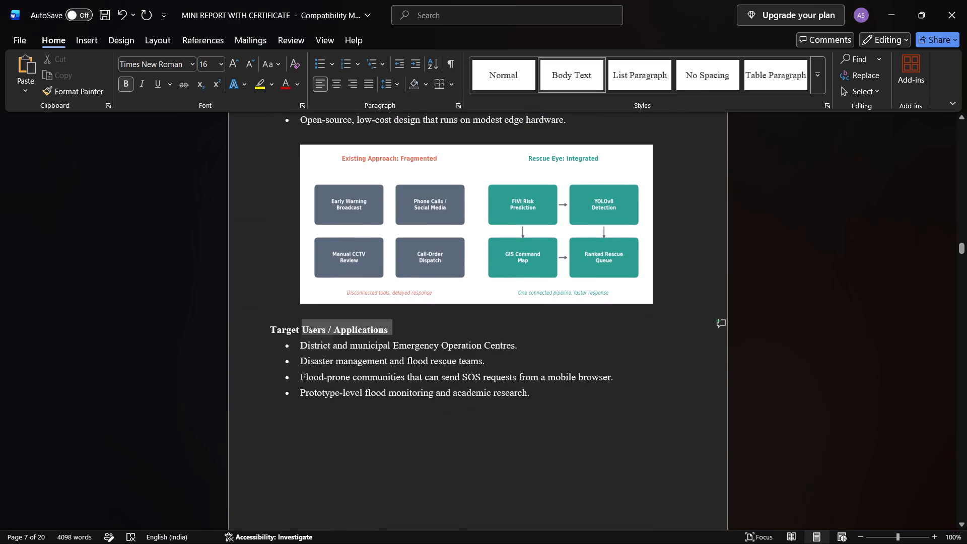
drag(309, 329, 273, 326)
click(368, 286)
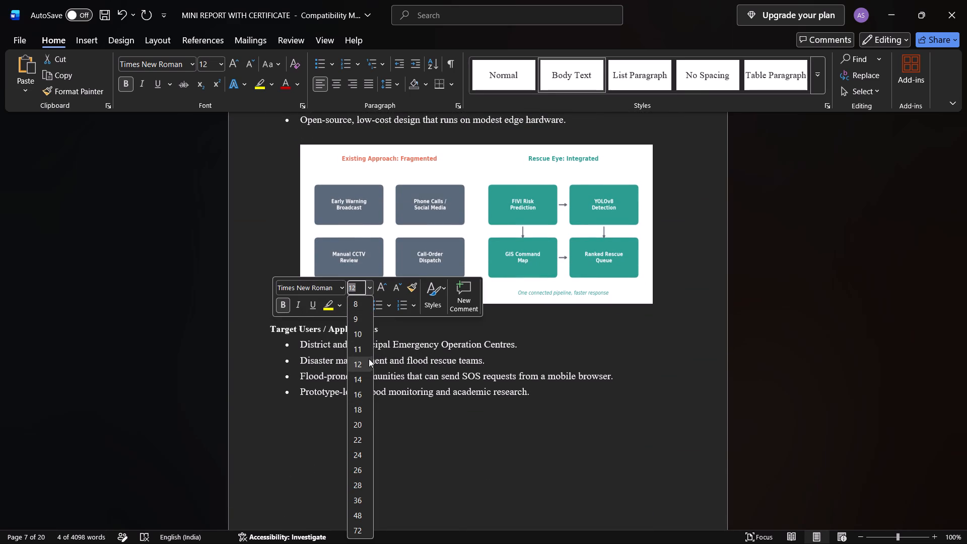
click(360, 396)
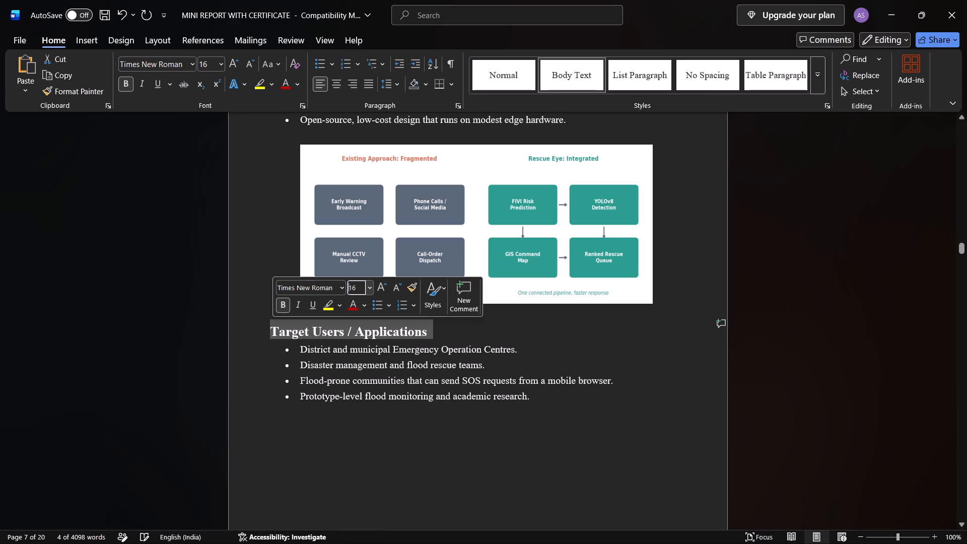
click(459, 468)
Review the headings and layout of the Abstract / Problem Description section, continuing on to the Objective section.
scroll(459, 468, up, 1)
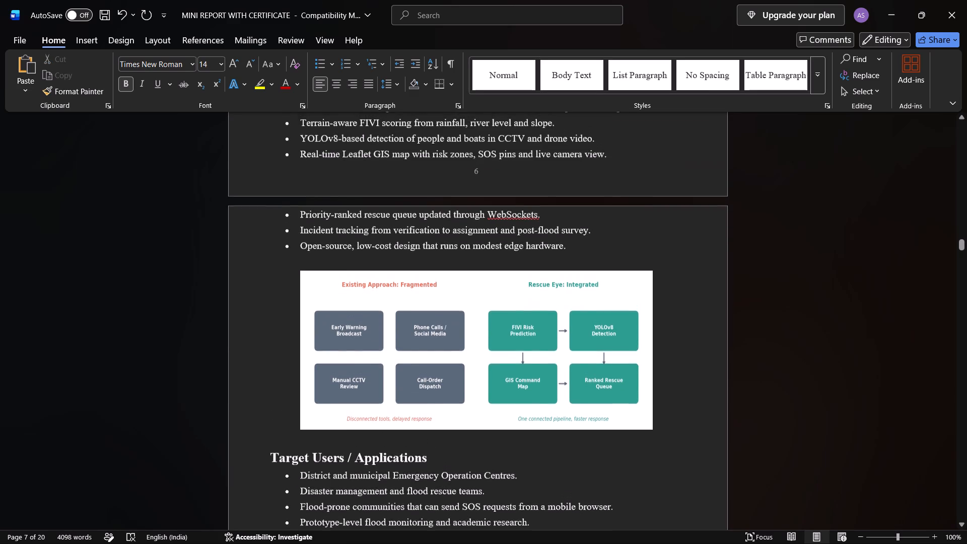
scroll(459, 468, up, 4)
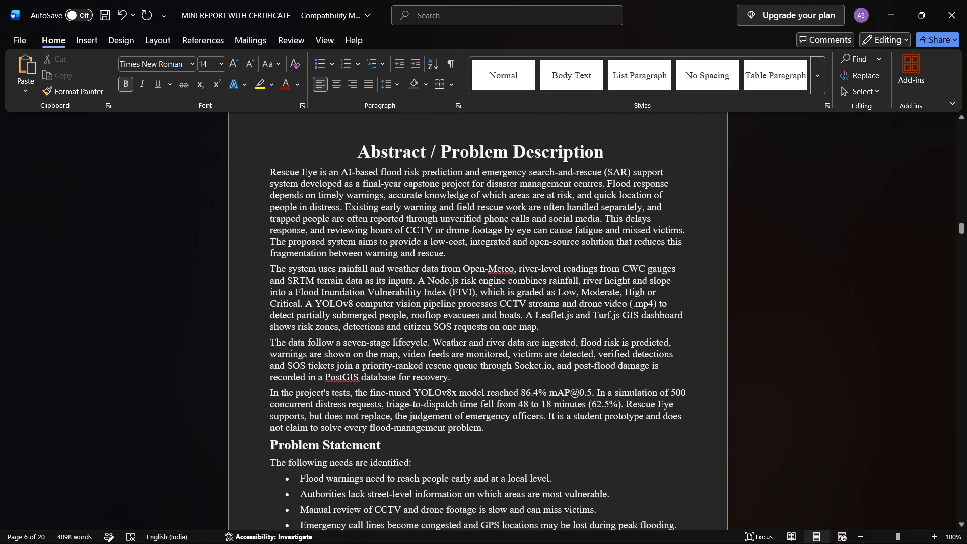
scroll(459, 468, down, 5)
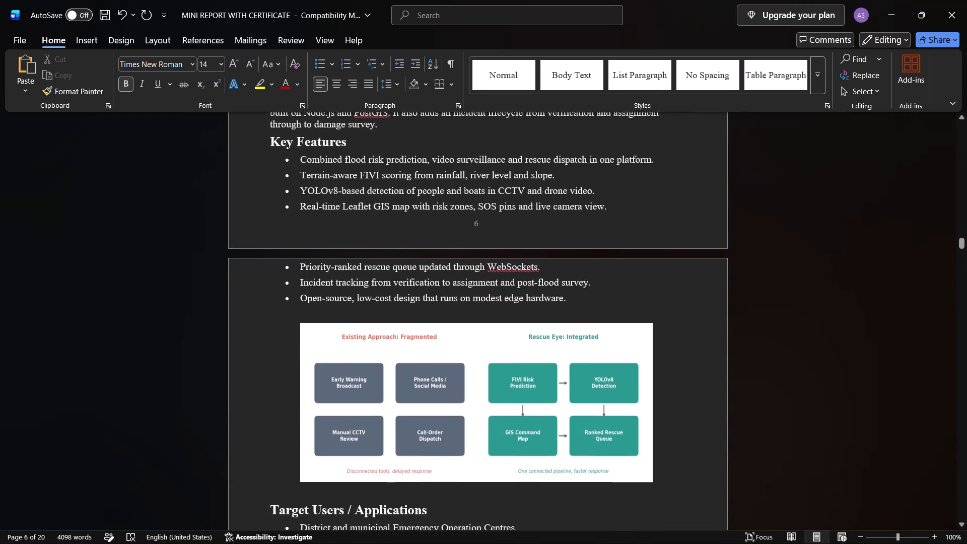
scroll(459, 468, down, 5)
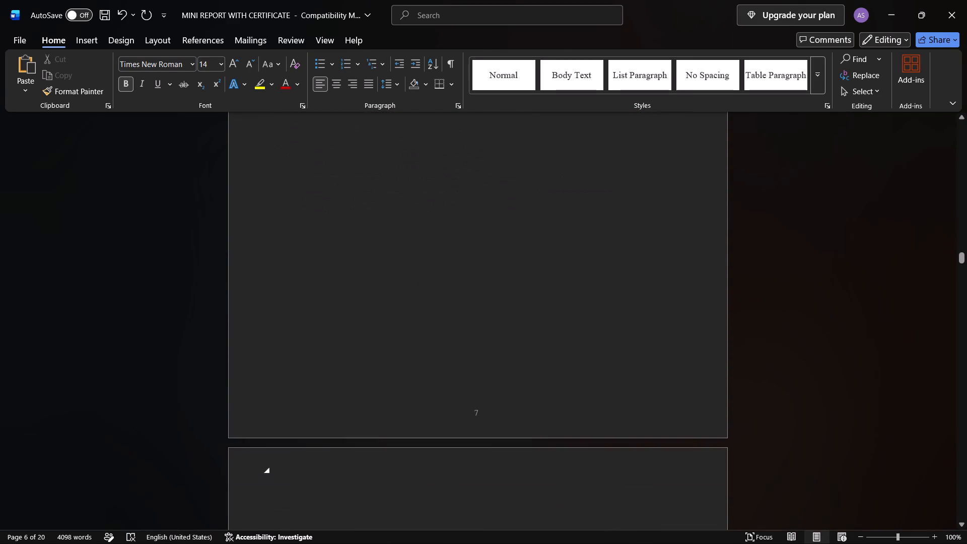
scroll(459, 468, down, 2)
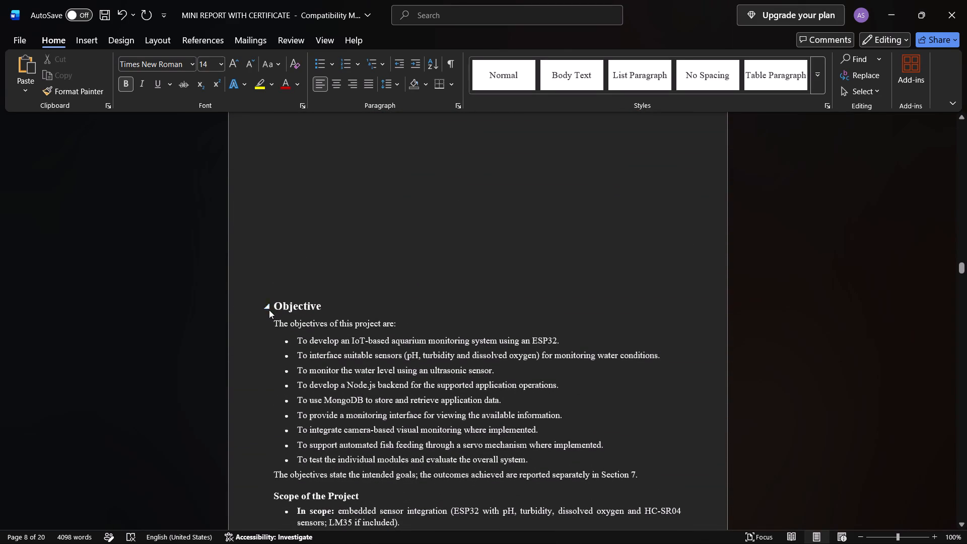
Delete the empty lines above the Objective heading so that it starts at the top of page 8.
click(270, 308)
click(268, 308)
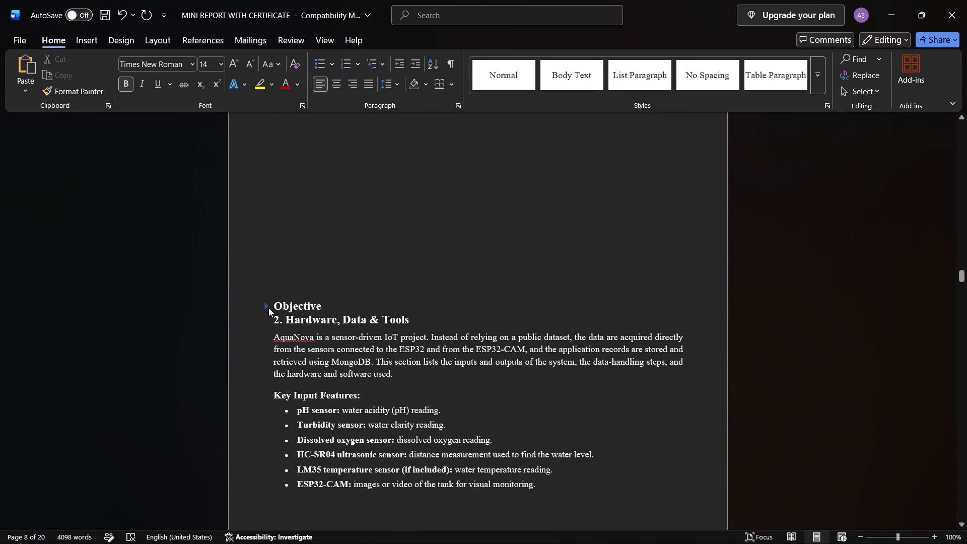
click(258, 307)
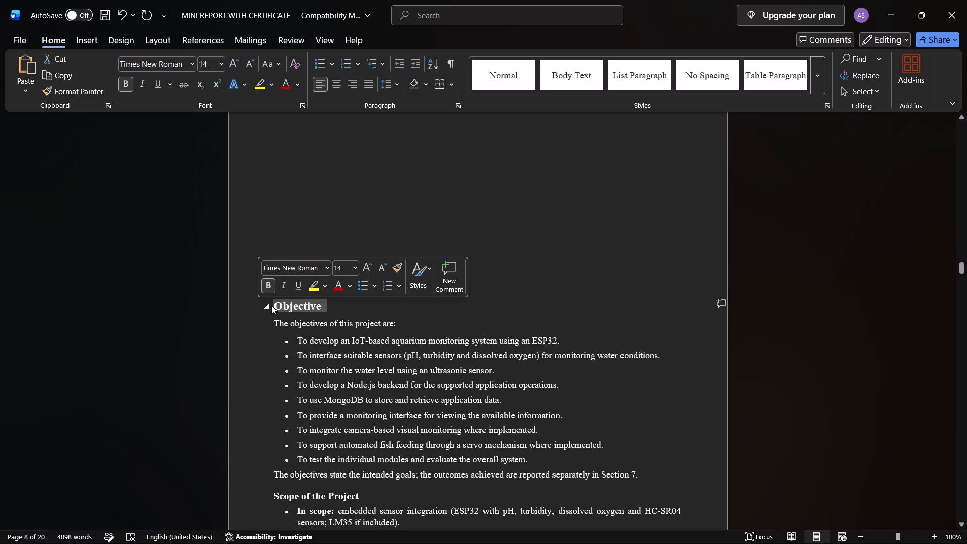
key(Left)
key(Return)
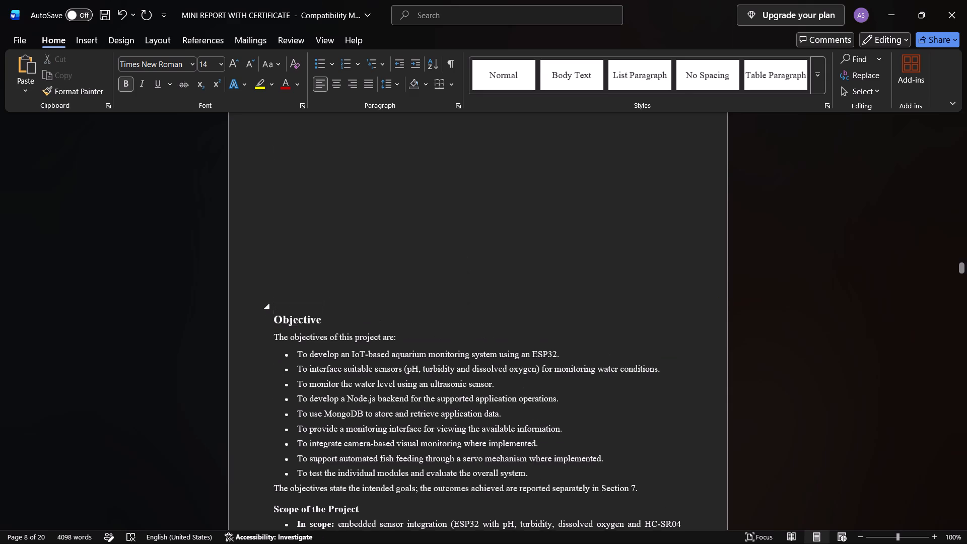
key(Return)
key(BackSpace)
key(BackSpace)
key(BackSpace)
key(BackSpace)
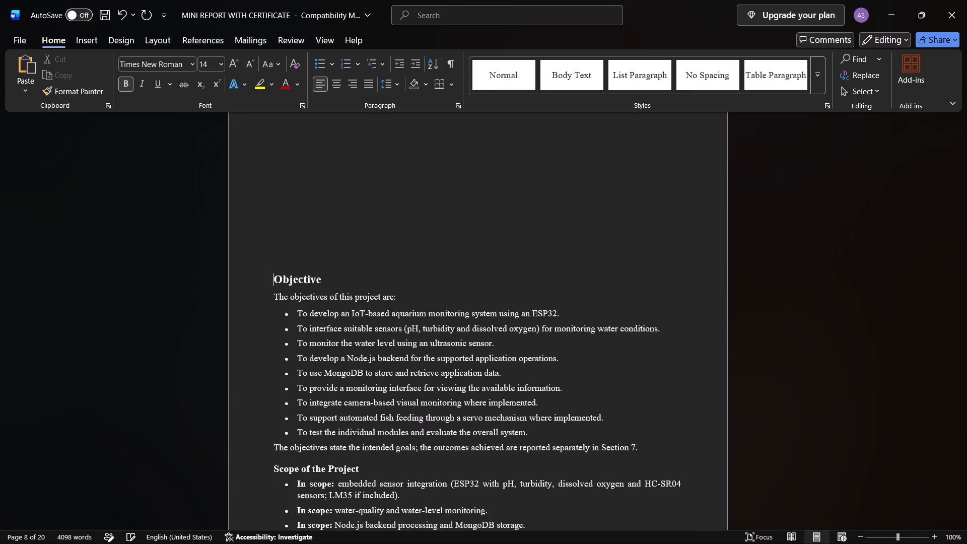
key(BackSpace)
key(BackSpace)
key(BackSpace)
key(BackSpace)
key(BackSpace)
key(BackSpace)
key(BackSpace)
key(BackSpace)
key(BackSpace)
key(BackSpace)
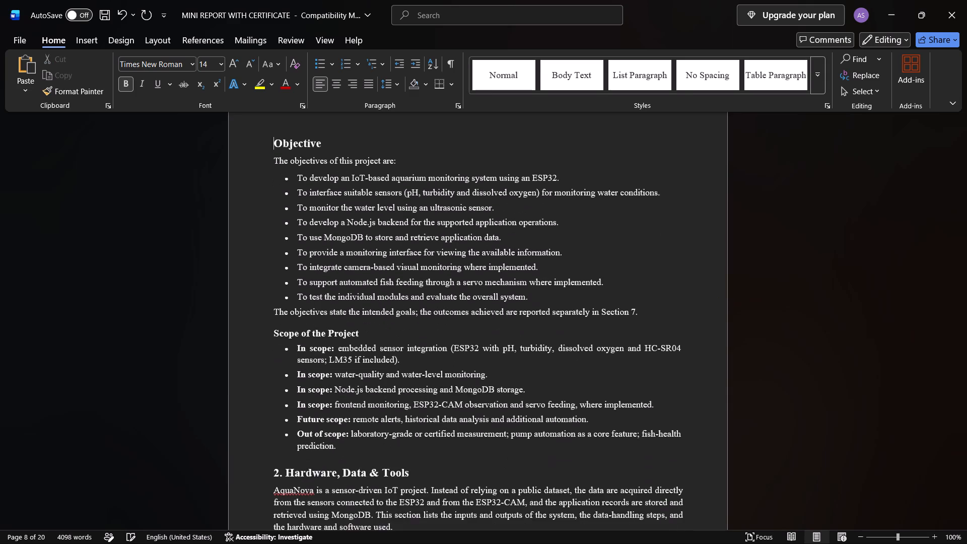
key(BackSpace)
key(BackSpace)
key(BackSpace)
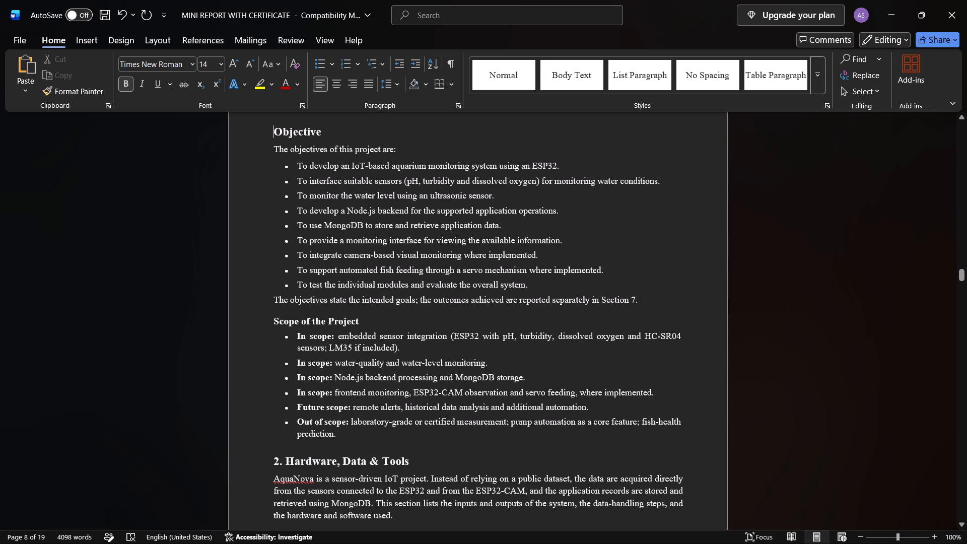
Insert two blank lines above the Objective heading on page 8.
scroll(864, 252, up, 1)
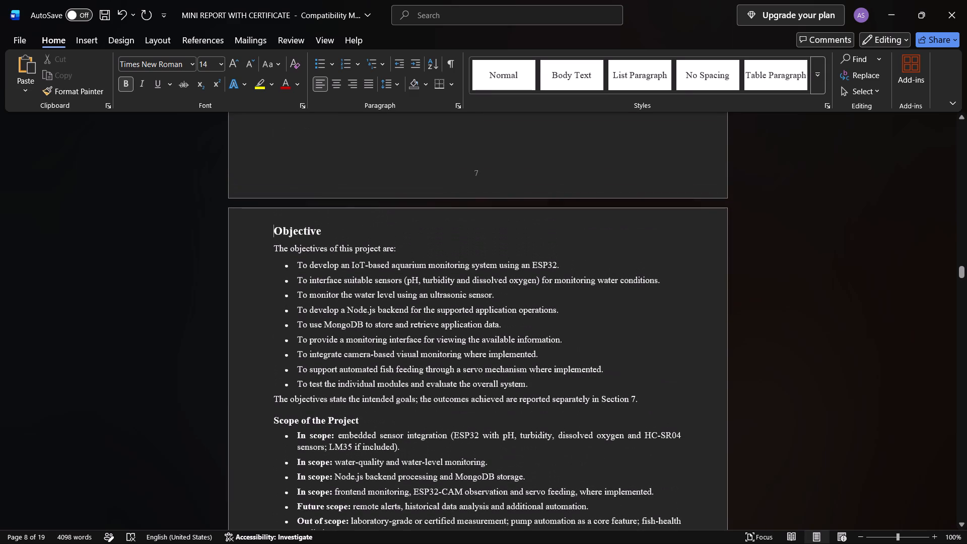
key(Return)
key(Return)
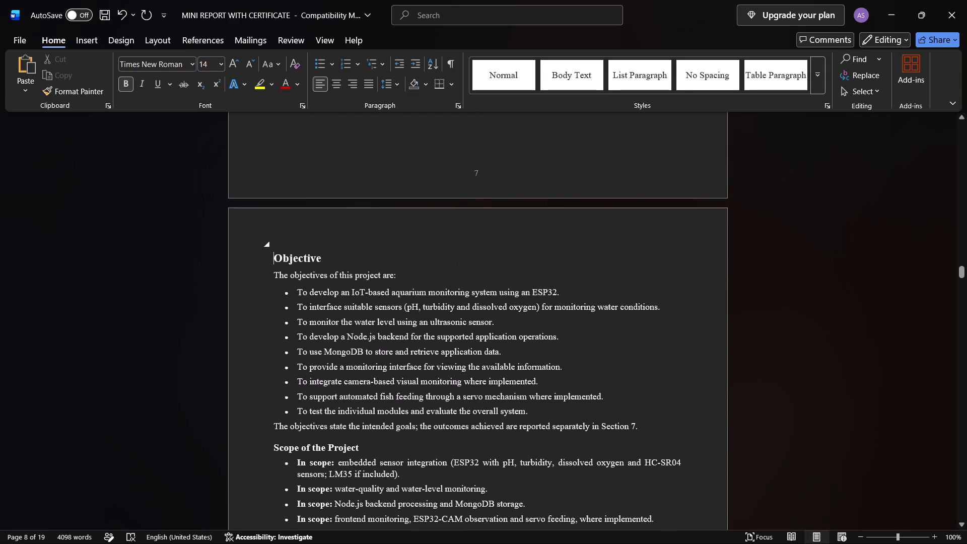
Centre the Objective heading and set its font size to 22.
drag(340, 250, 316, 252)
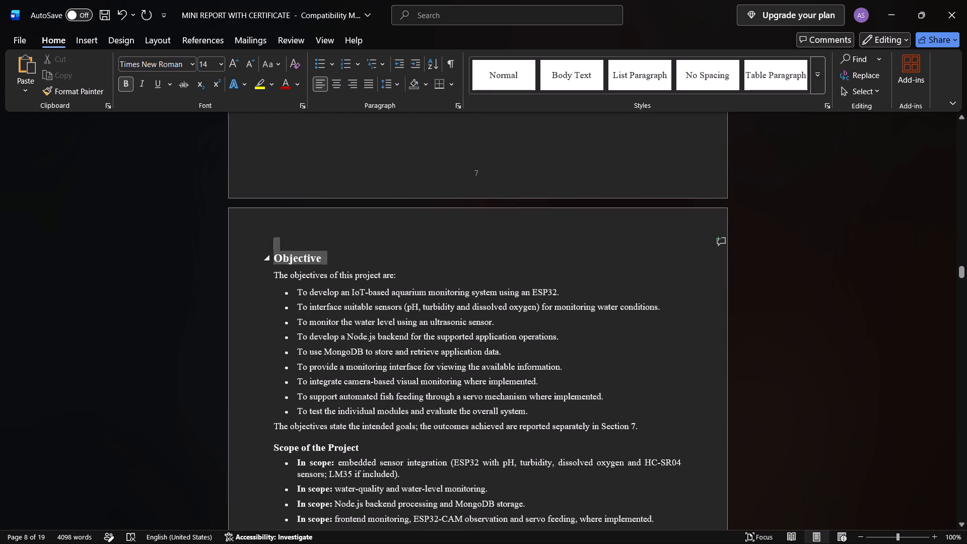
drag(316, 252, 277, 256)
drag(325, 258, 319, 260)
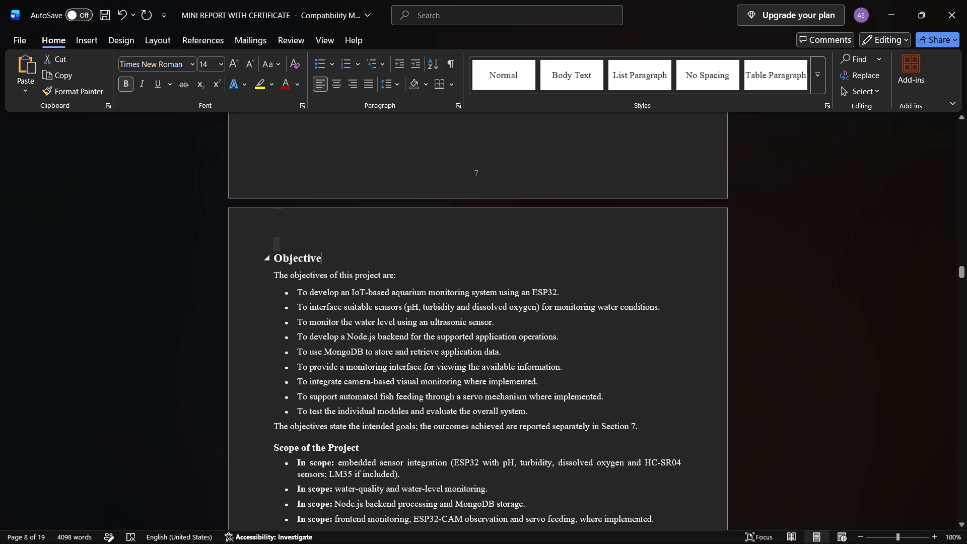
drag(319, 260, 262, 261)
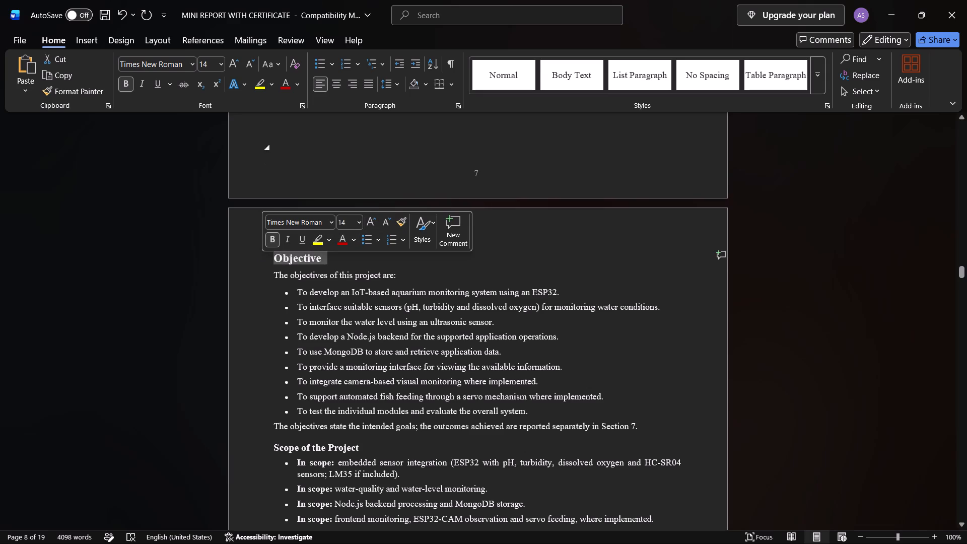
click(336, 81)
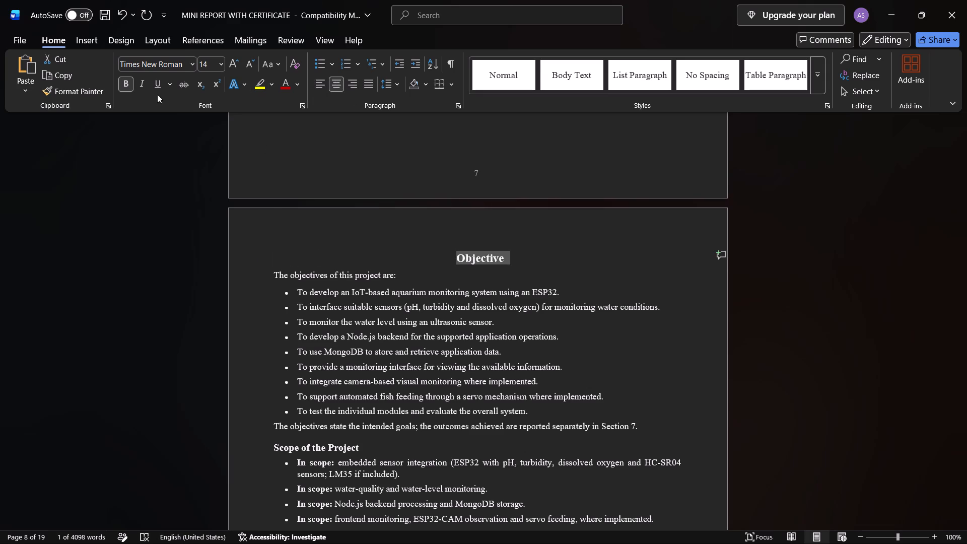
click(223, 63)
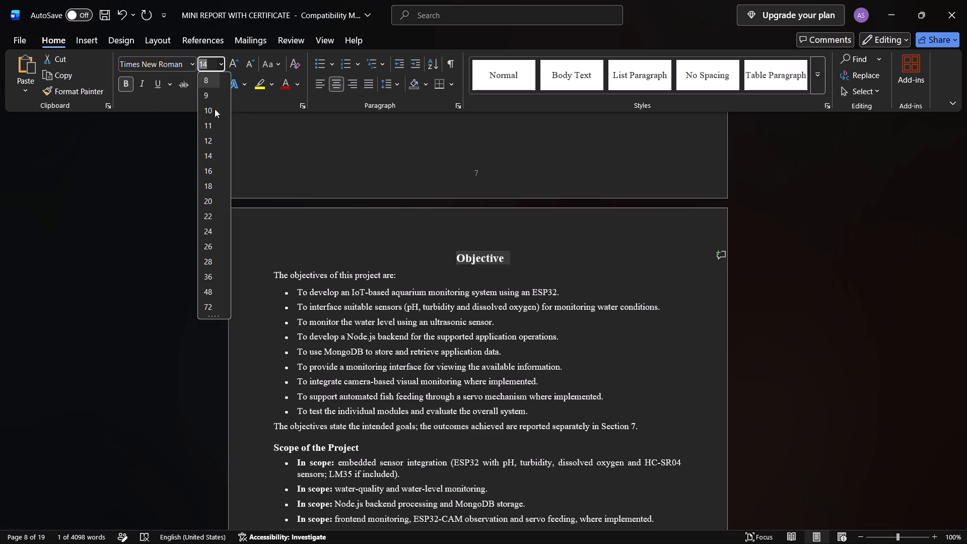
click(211, 215)
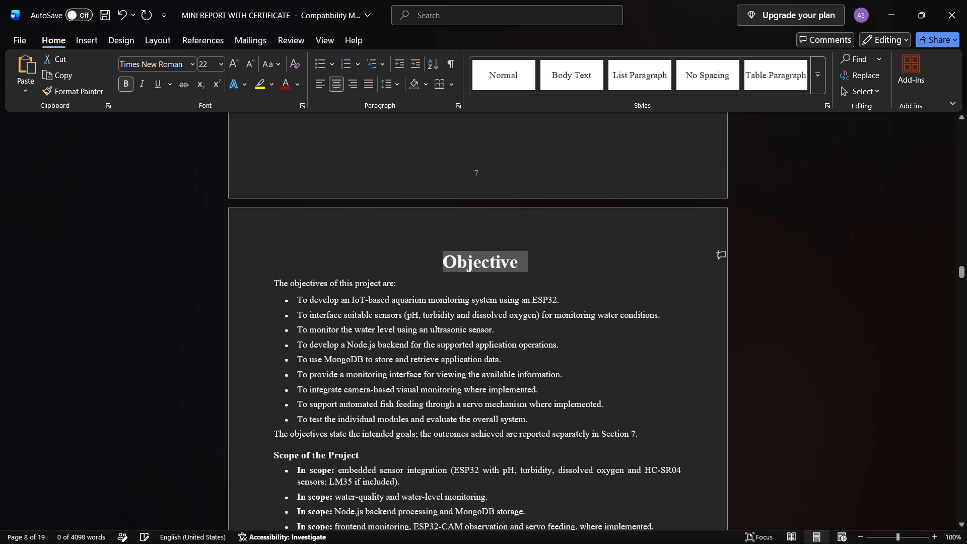
Add two more blank lines above the centred Objective heading.
click(366, 247)
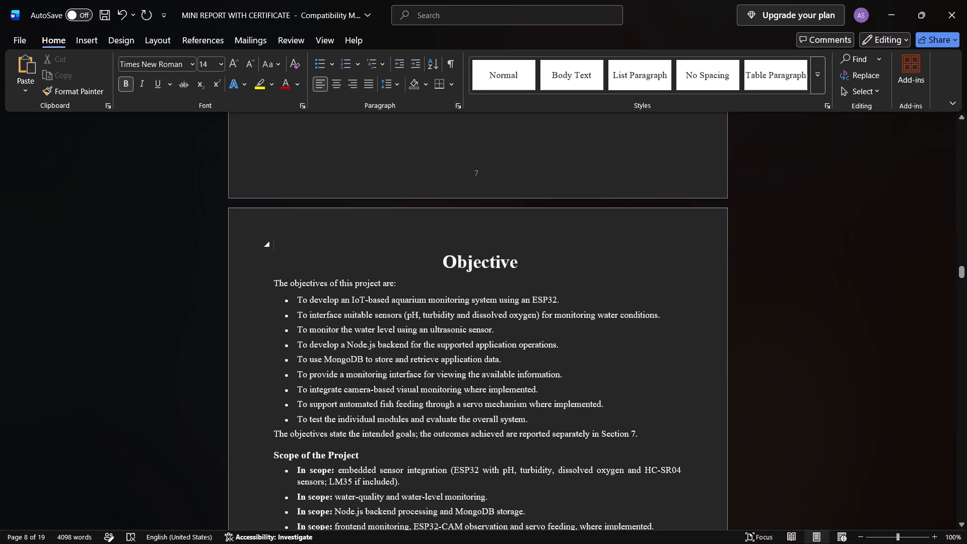
key(Return)
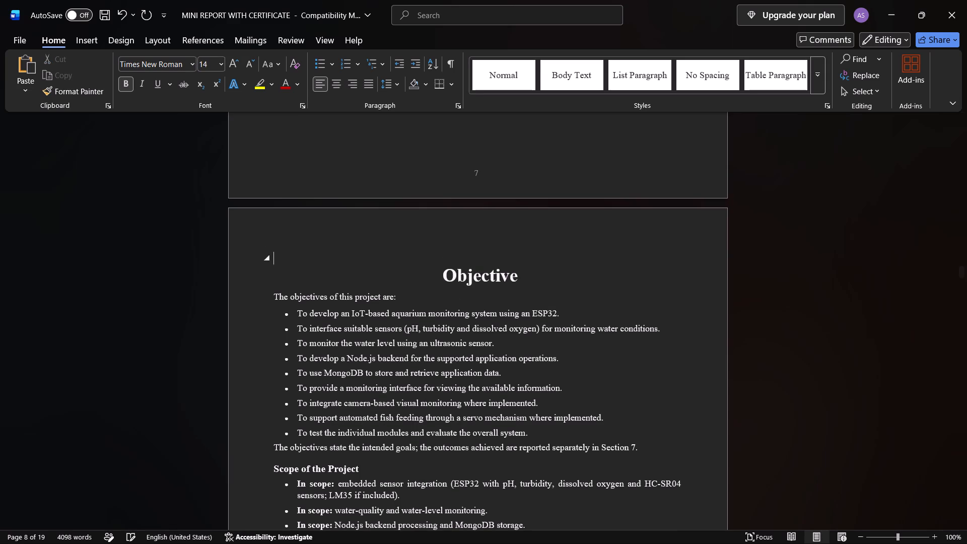
key(Return)
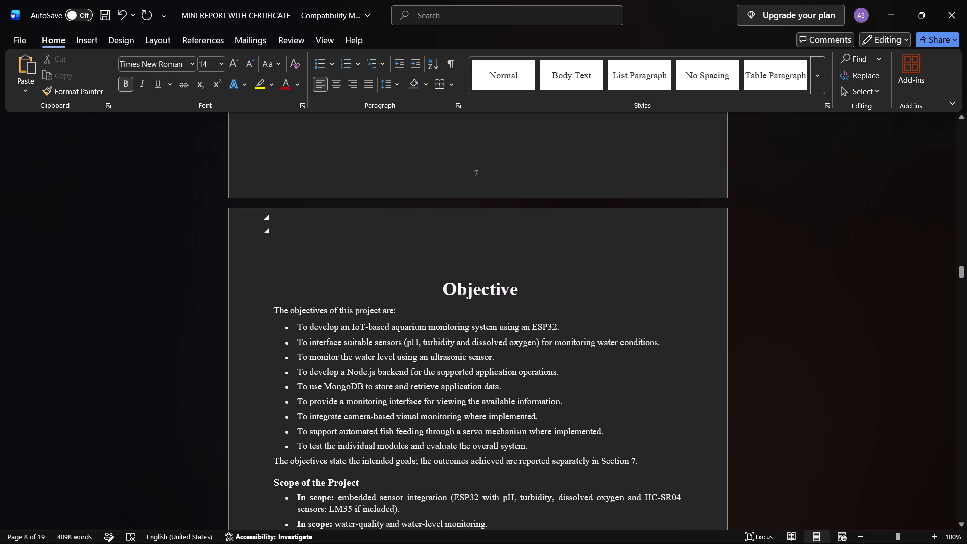
Copy the page 8 text from "The objectives of this project are:" through the final Out of scope bullet under Scope of the Project.
scroll(555, 346, down, 2)
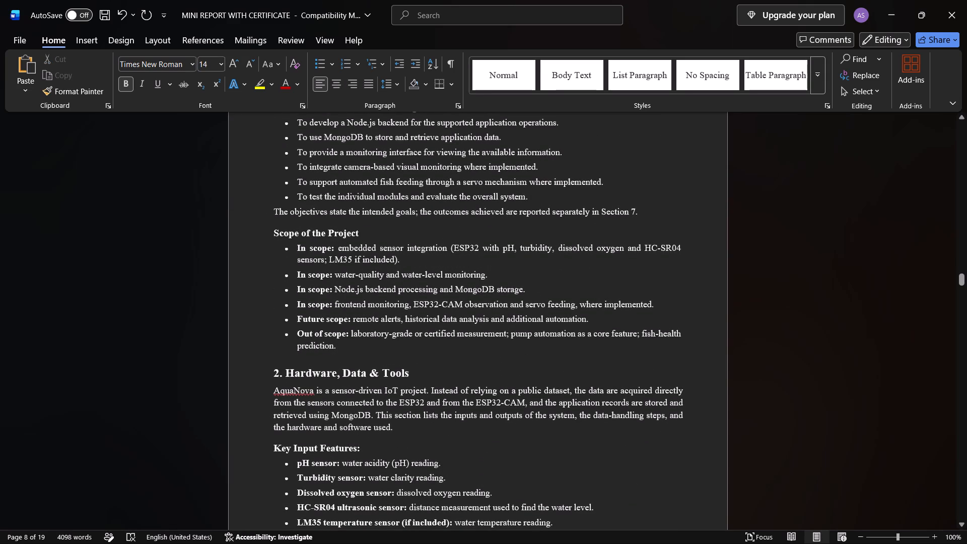
drag(344, 347, 283, 108)
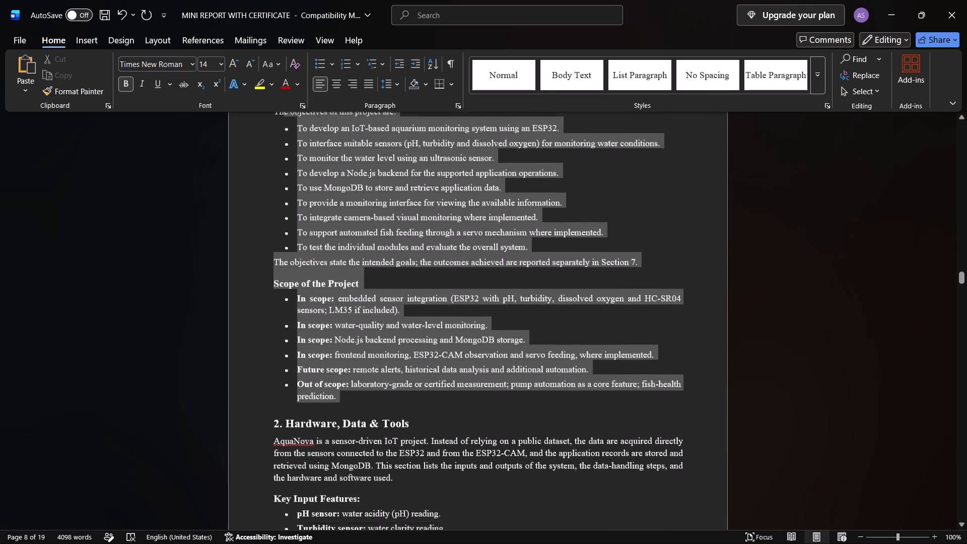
drag(283, 108, 280, 130)
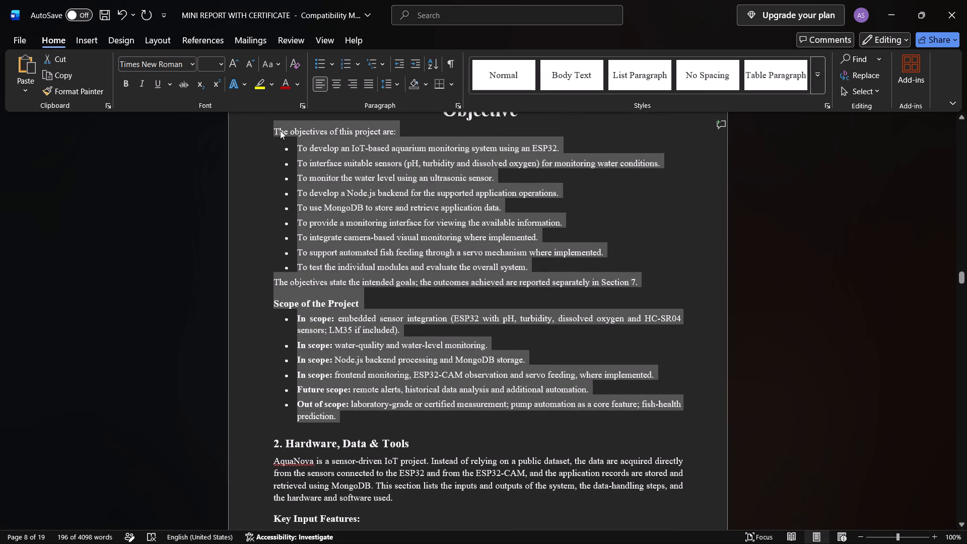
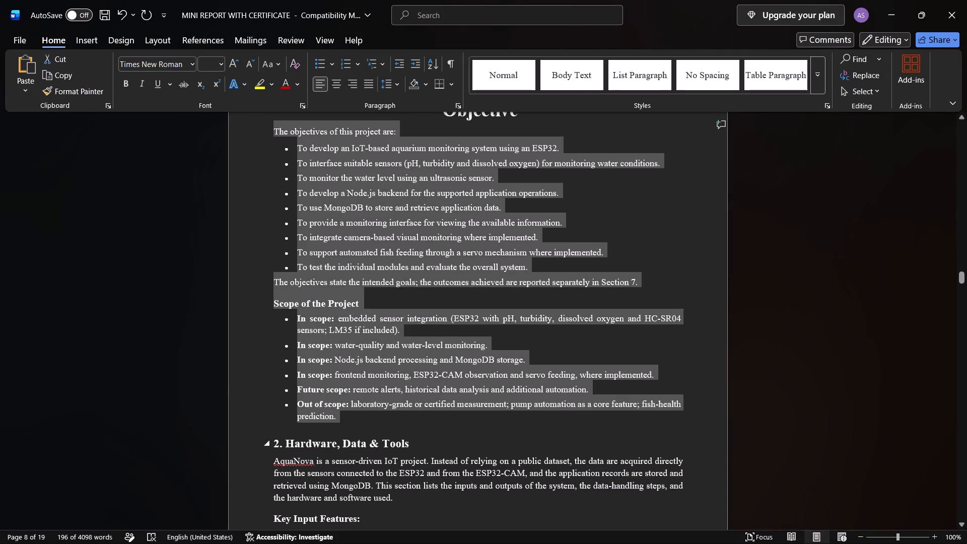
key(ctrl+v)
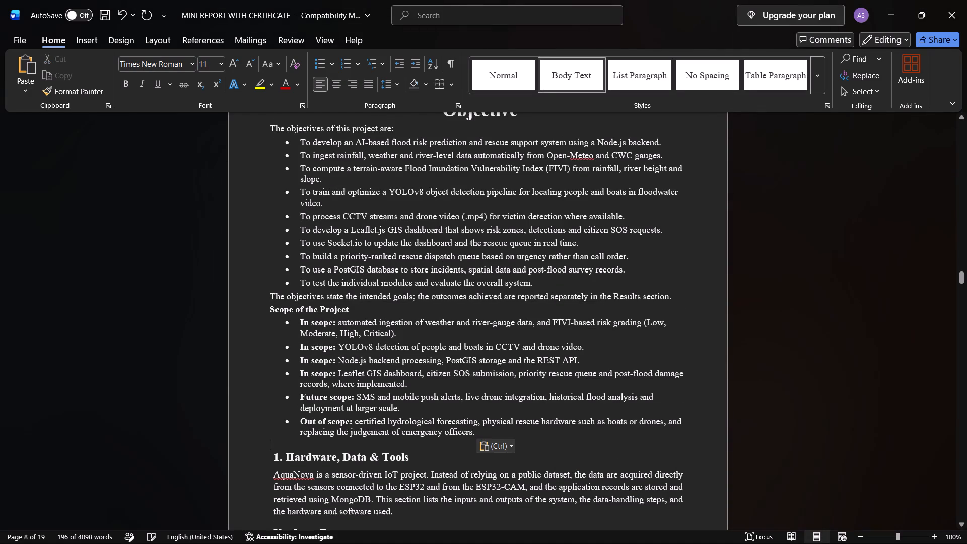
Set the pasted text from "The objectives of this project are:" through the Out of scope bullet to font size 12.
scroll(371, 386, up, 1)
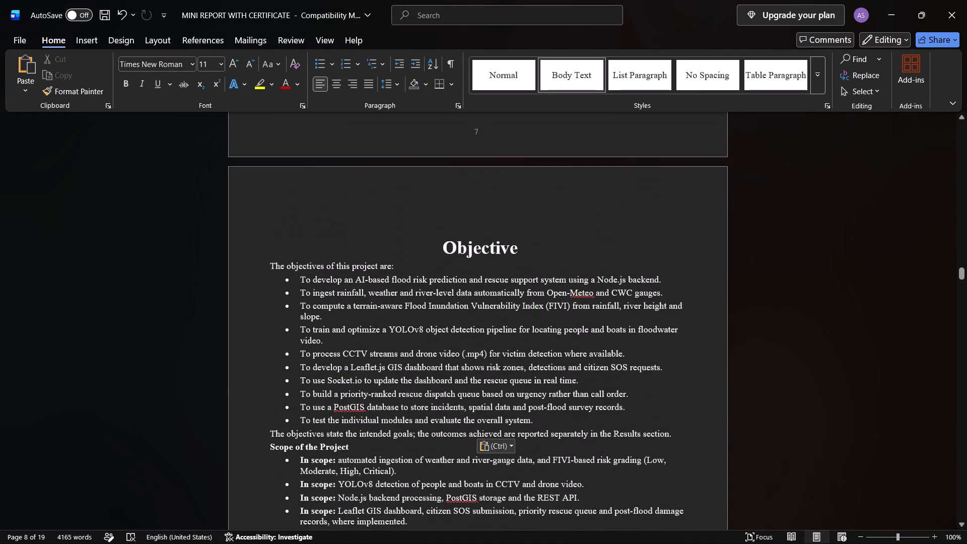
scroll(426, 411, down, 1)
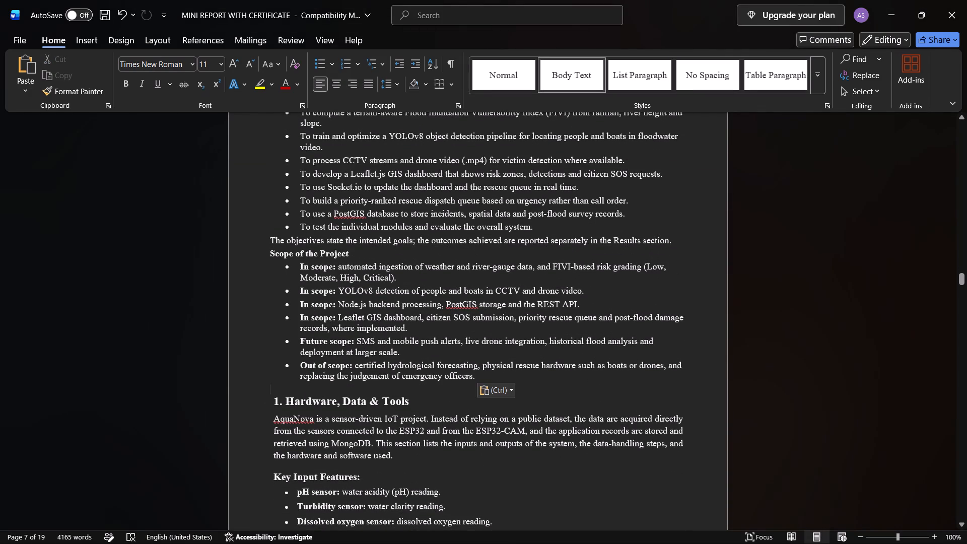
drag(477, 374, 287, 193)
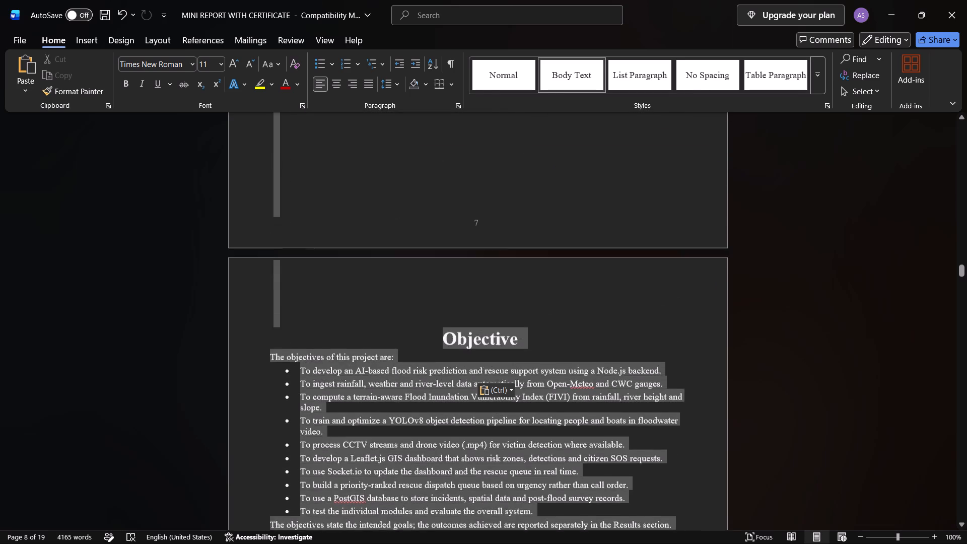
drag(287, 193, 272, 385)
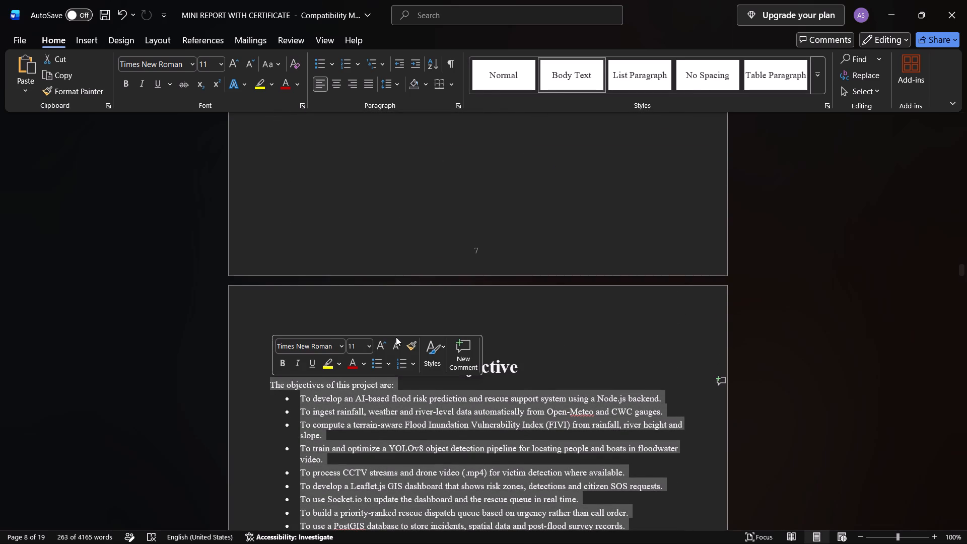
click(368, 350)
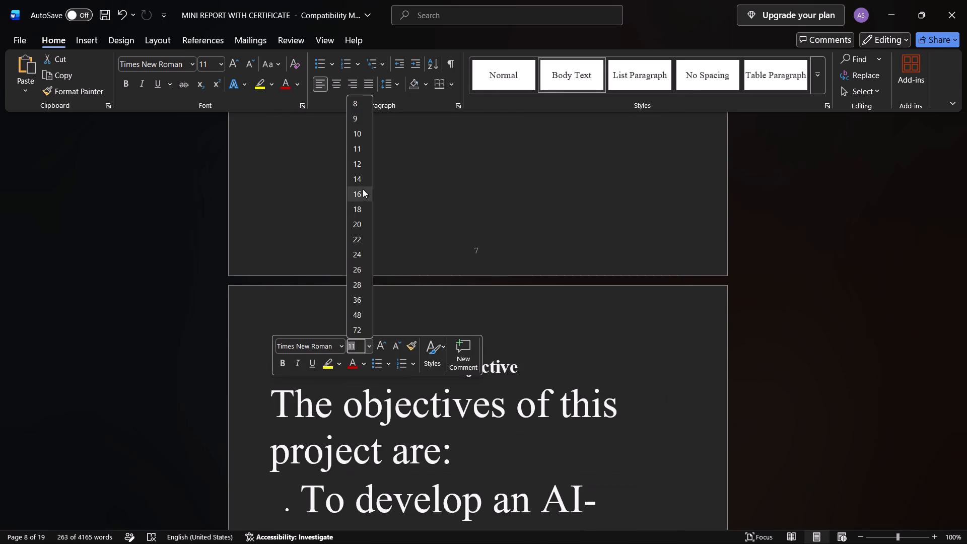
click(358, 163)
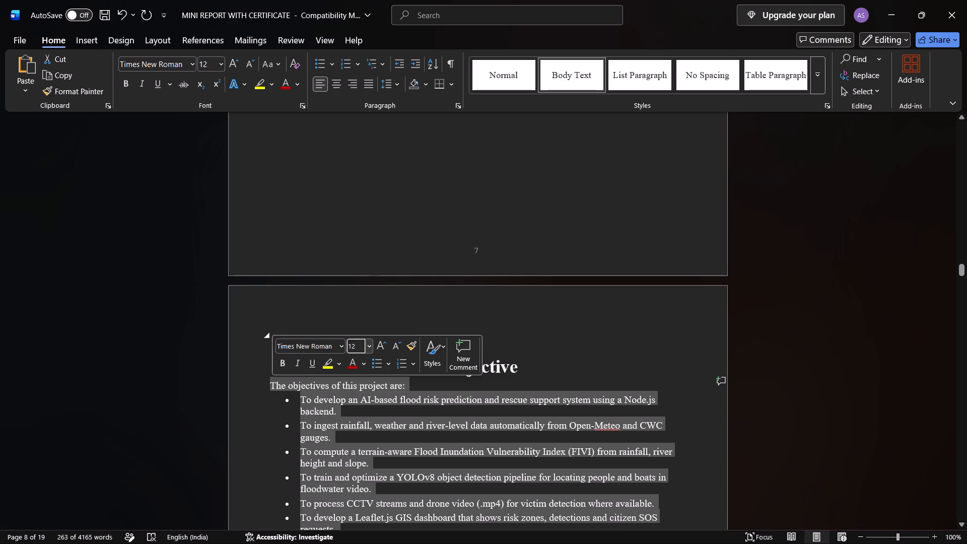
click(426, 411)
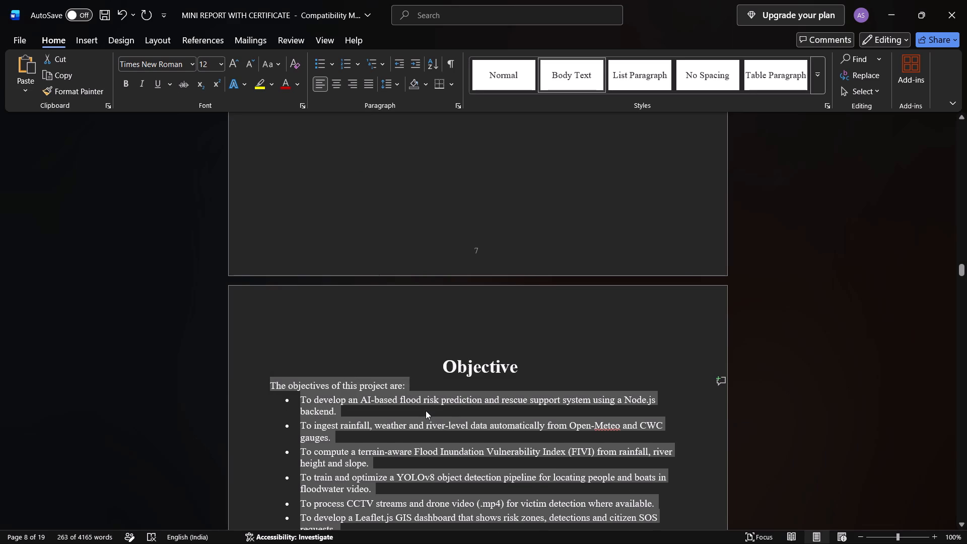
Set the introductory line "The objectives of this project are:" to font size 16.
drag(407, 383, 274, 384)
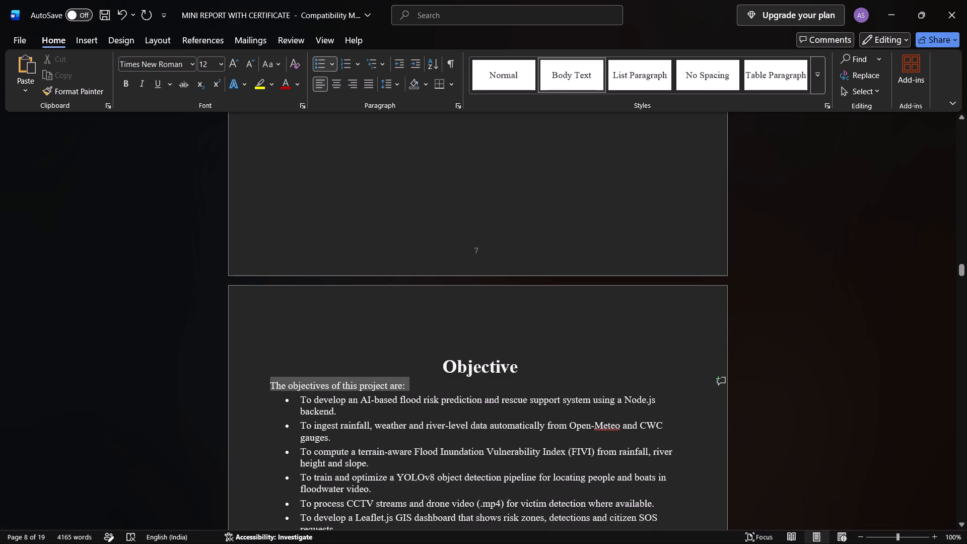
drag(274, 384, 269, 385)
click(367, 344)
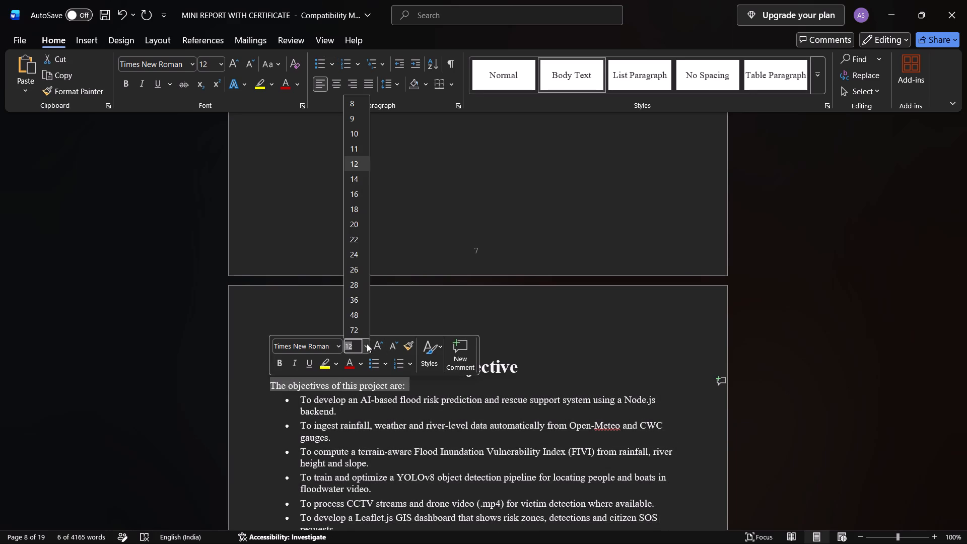
click(359, 193)
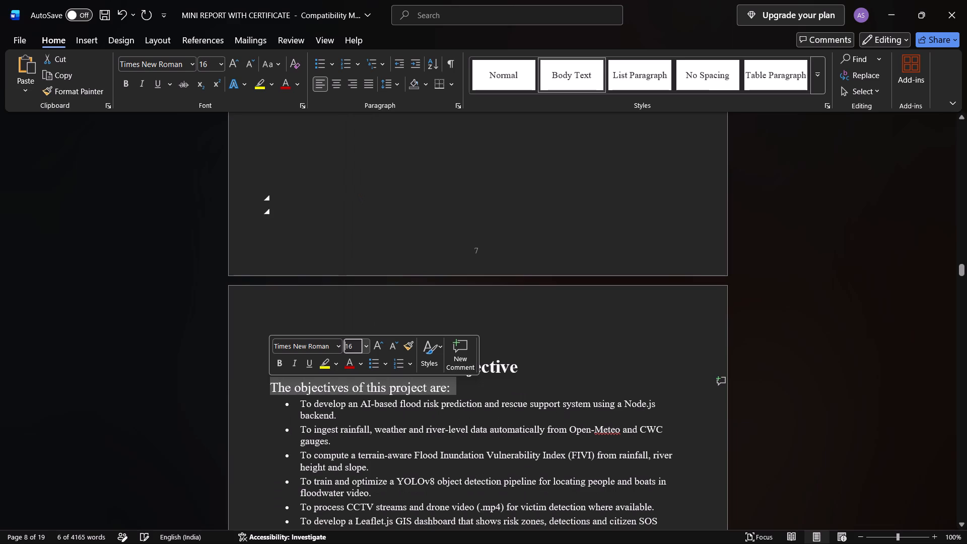
Insert a blank line after the introductory line, and one below and one above the Objective heading.
click(457, 391)
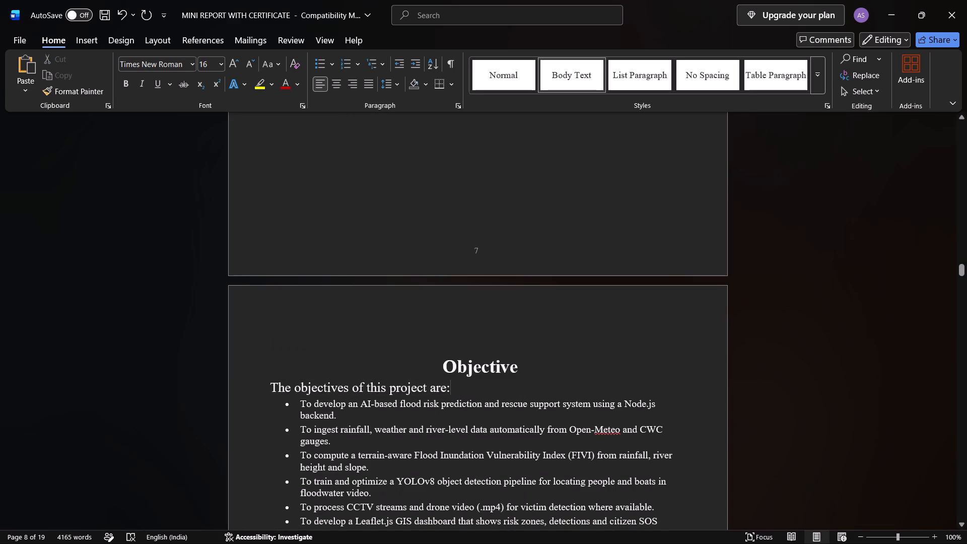
key(Return)
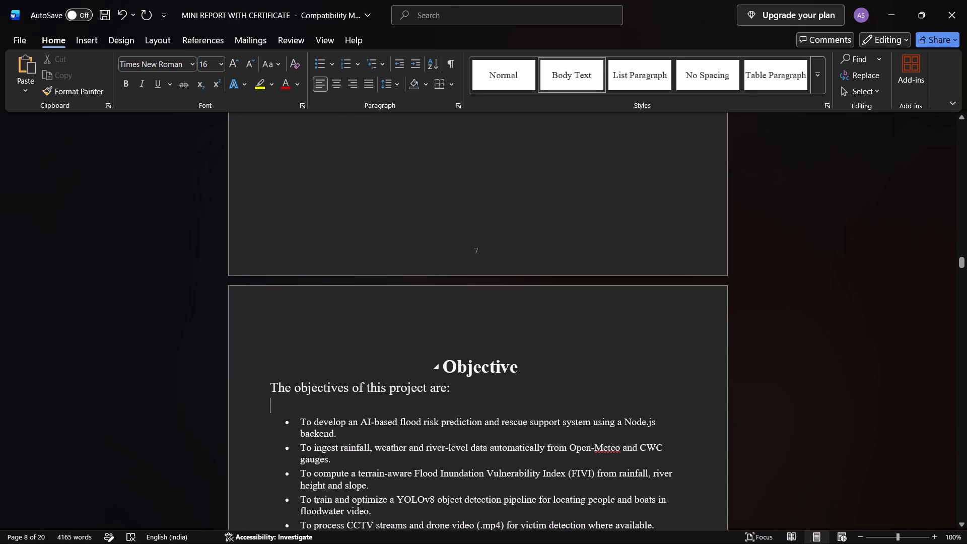
click(531, 372)
key(Return)
click(431, 361)
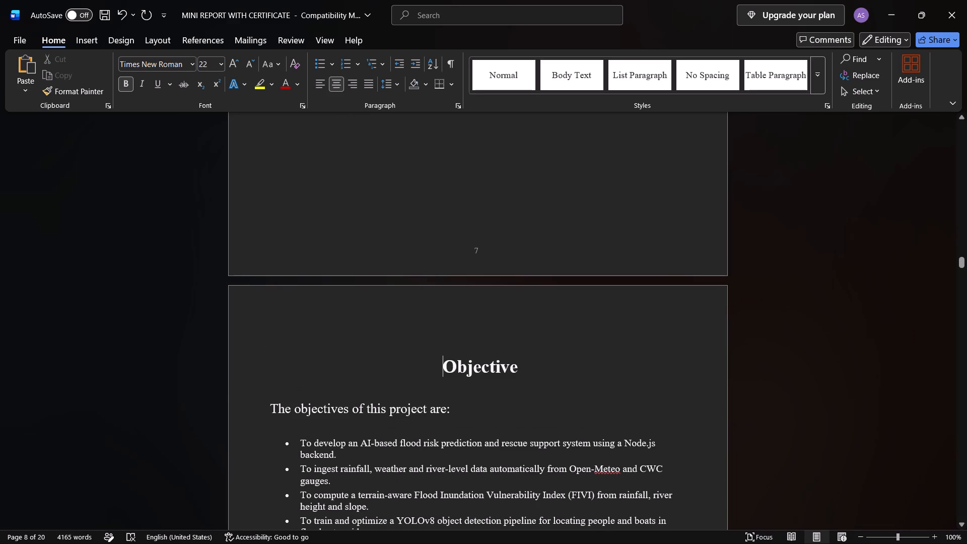
key(Return)
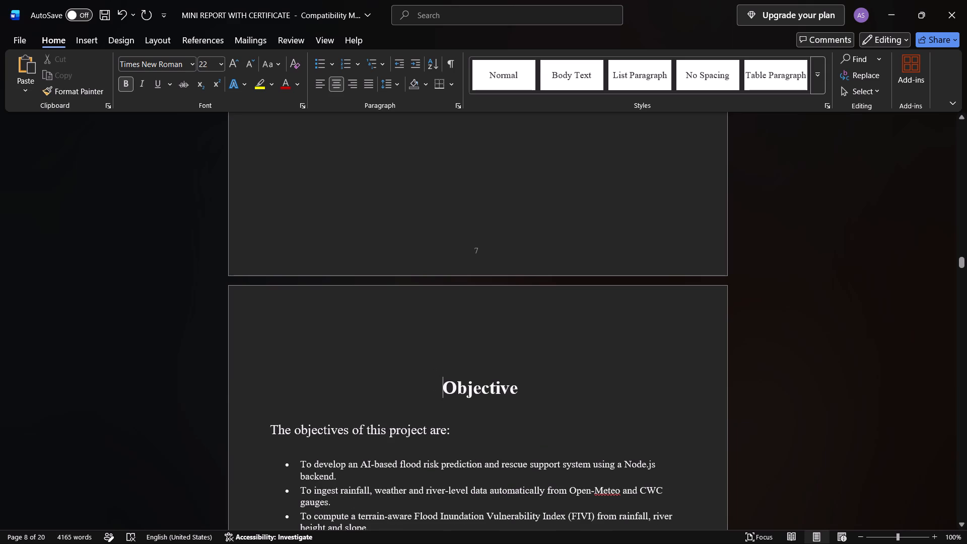
Remove the blank line between "The objectives of this project are:" and the first objective bullet.
click(353, 447)
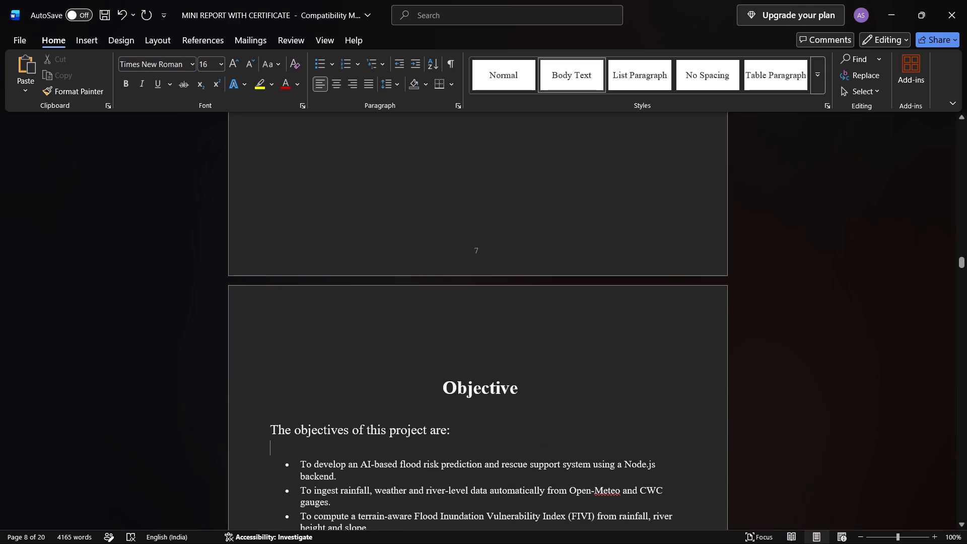
key(BackSpace)
scroll(596, 349, down, 3)
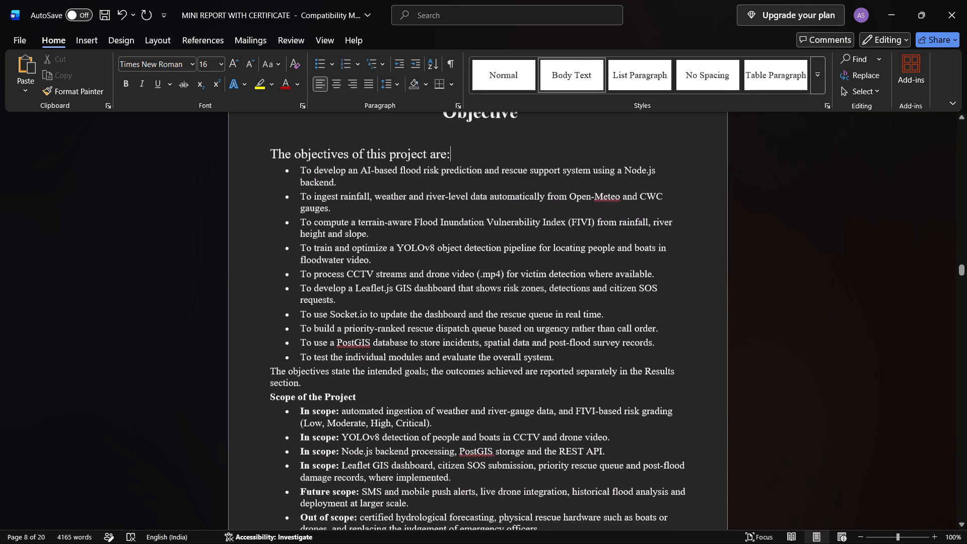
Set the "Scope of the Project" heading to font size 16.
drag(364, 395, 273, 397)
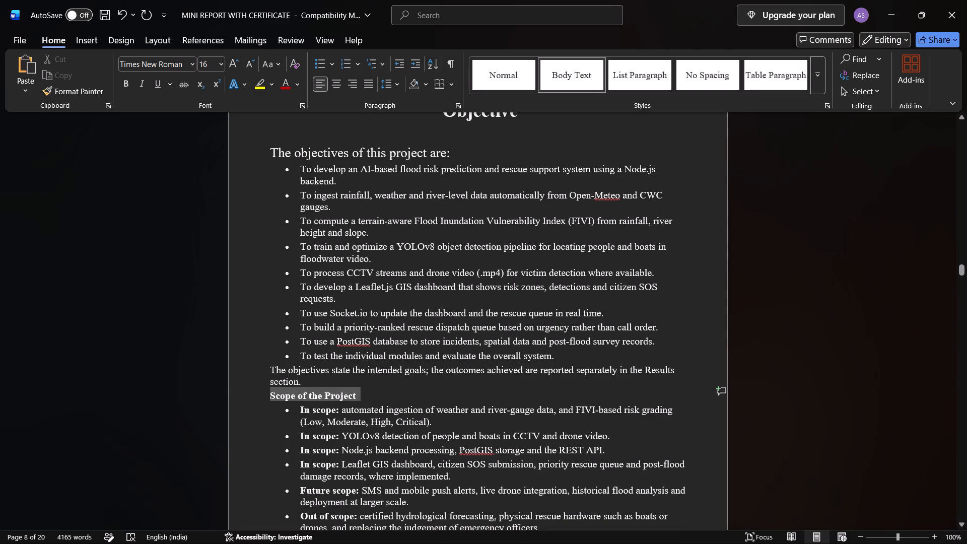
drag(273, 397, 272, 397)
click(368, 353)
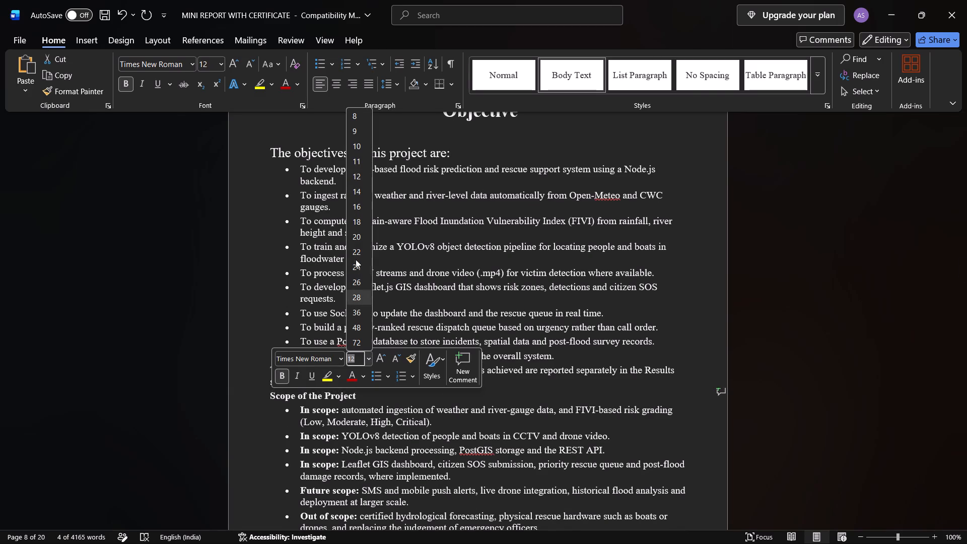
click(358, 212)
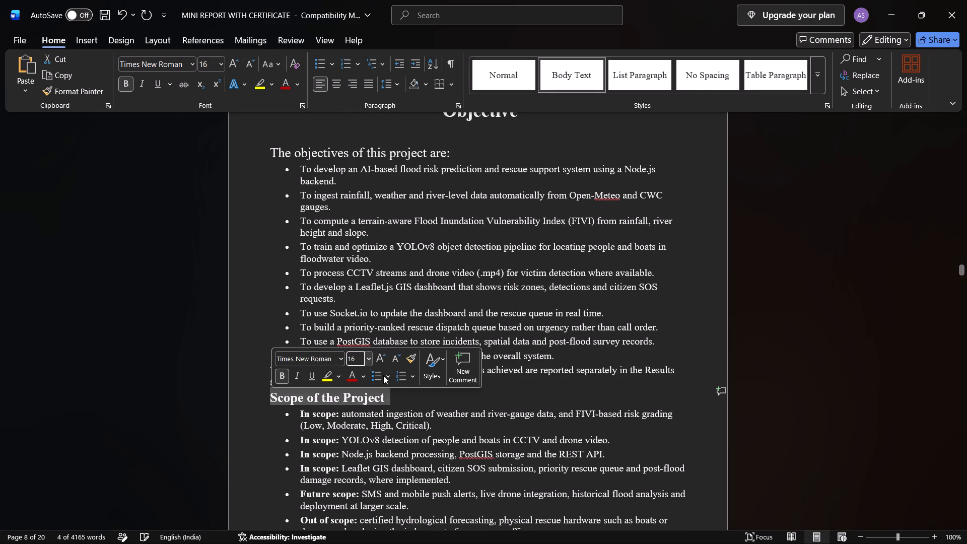
click(407, 399)
Insert a blank line between the closing objectives sentence and the "Scope of the Project" heading.
click(315, 380)
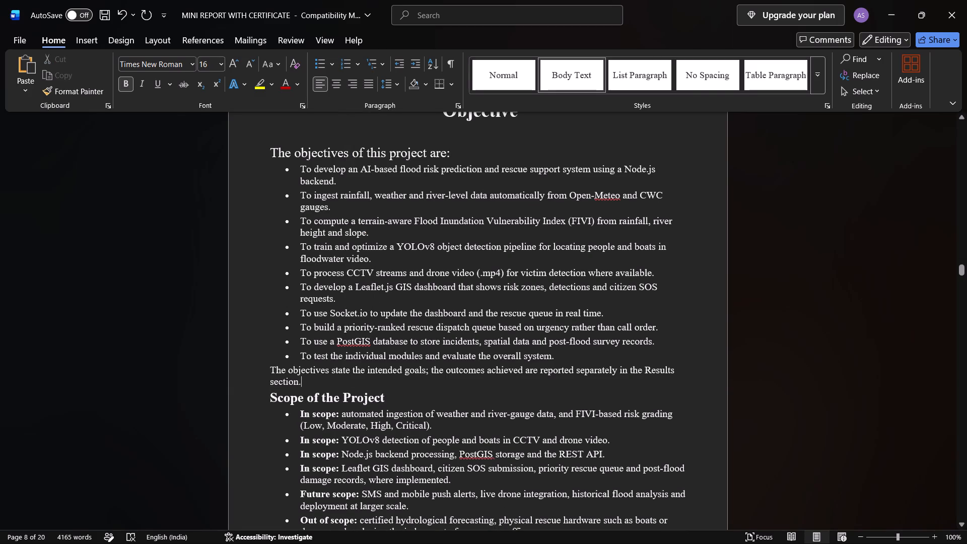
key(Return)
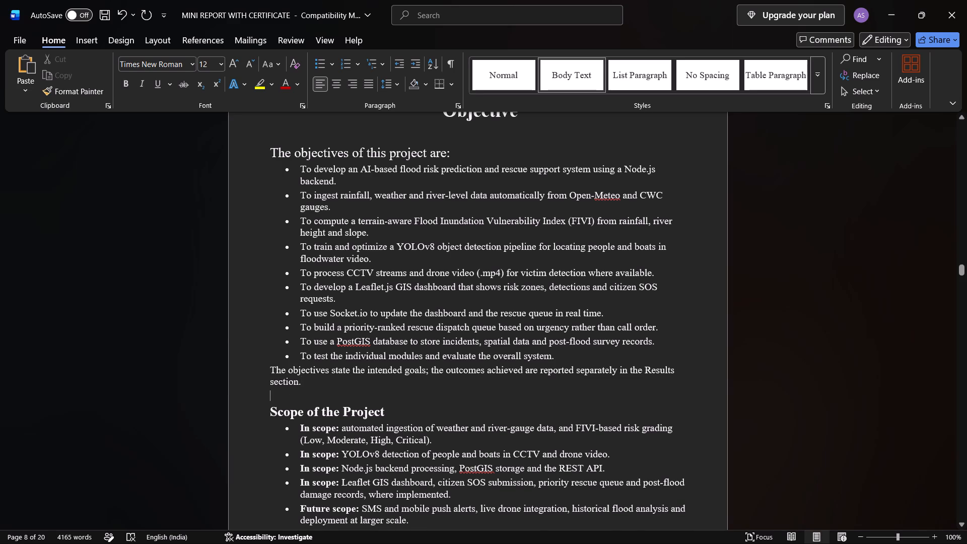
scroll(494, 339, down, 1)
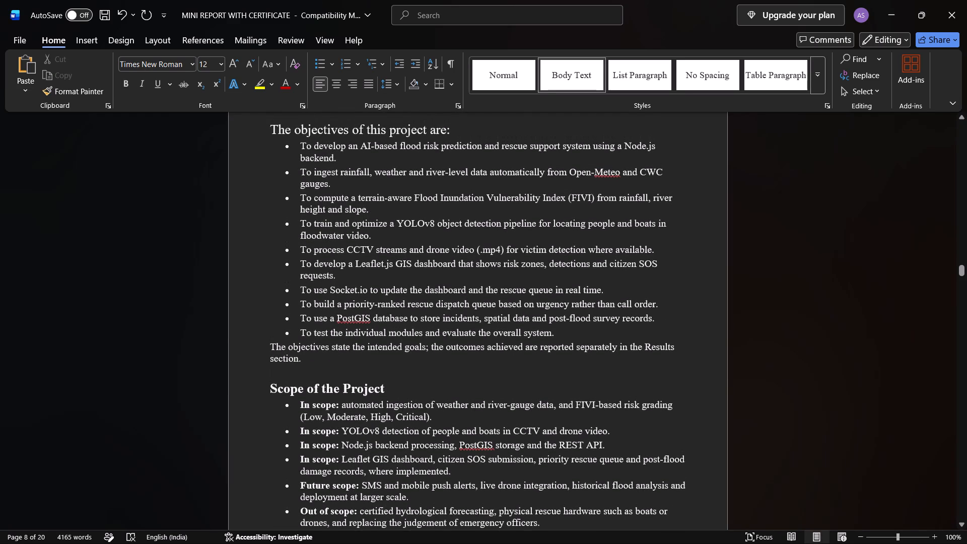
scroll(494, 339, down, 1)
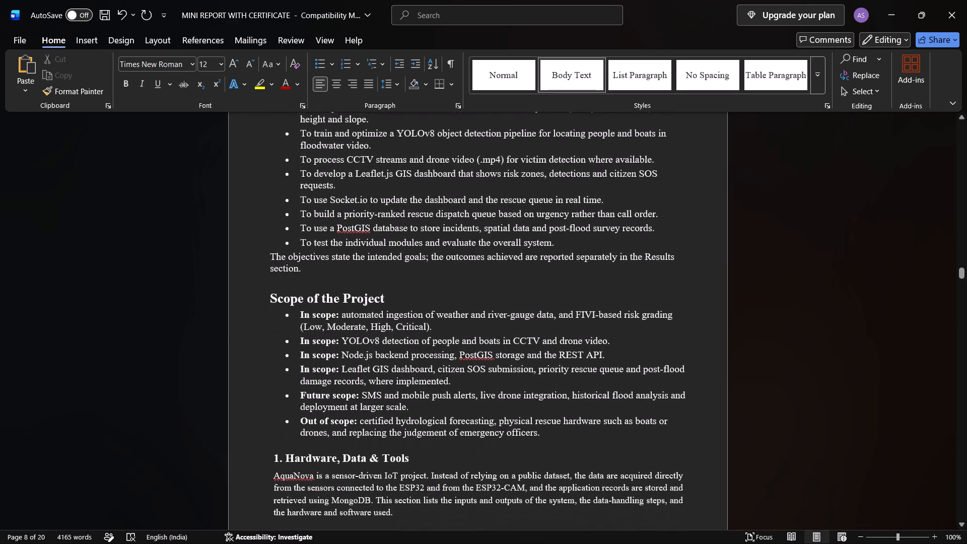
scroll(494, 339, down, 1)
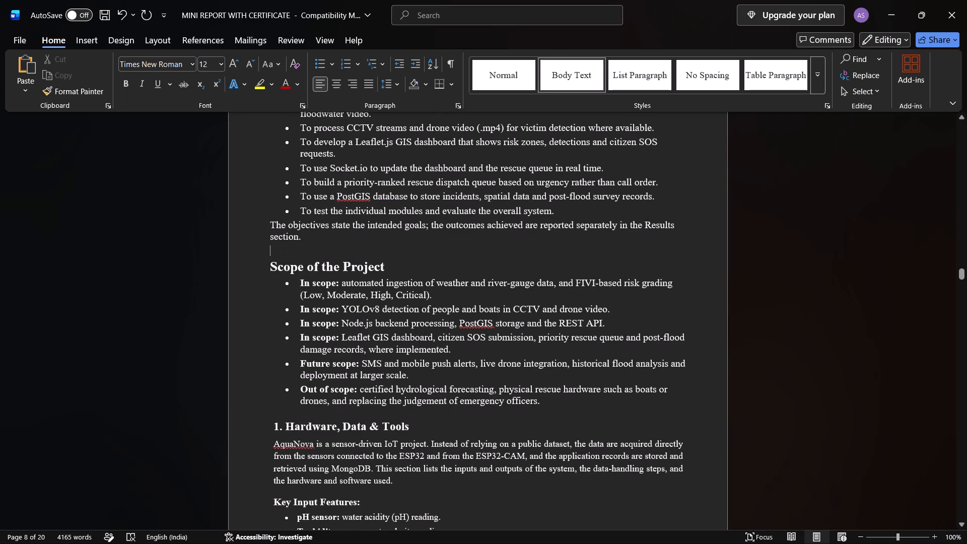
drag(399, 485, 376, 461)
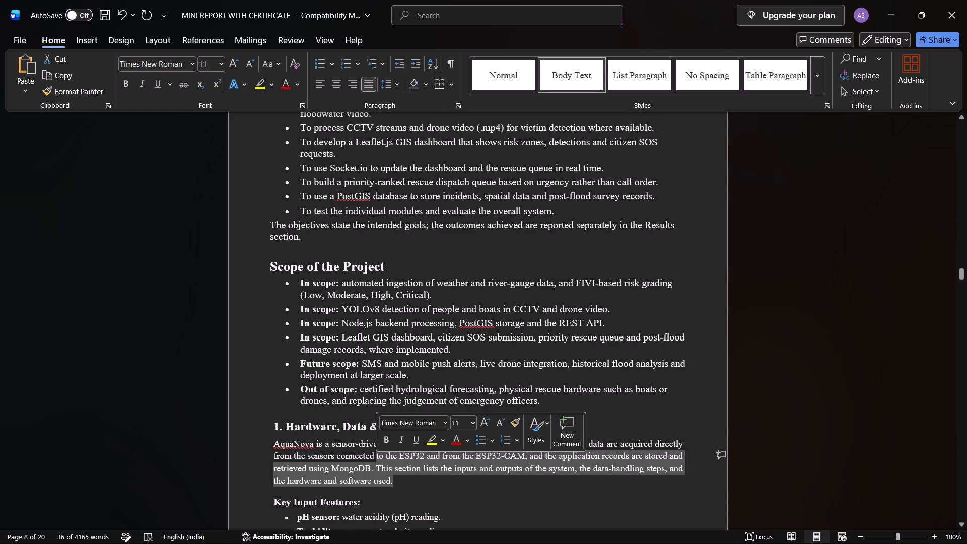
click(406, 477)
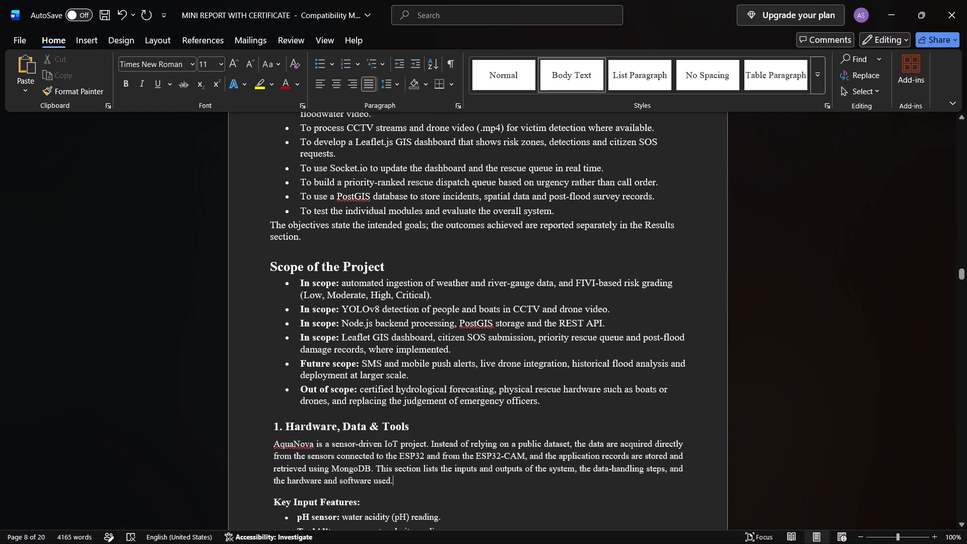
drag(406, 477, 283, 443)
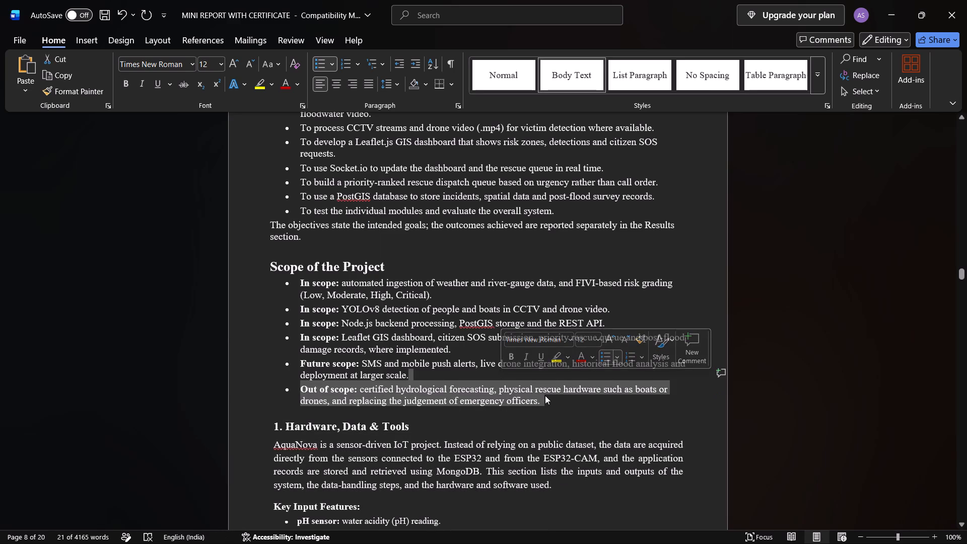
click(545, 395)
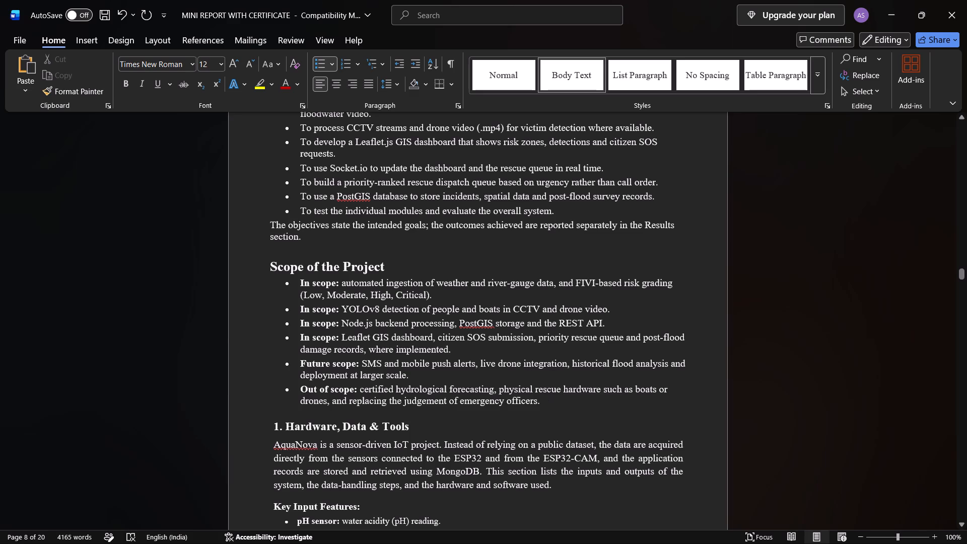
scroll(434, 438, down, 1)
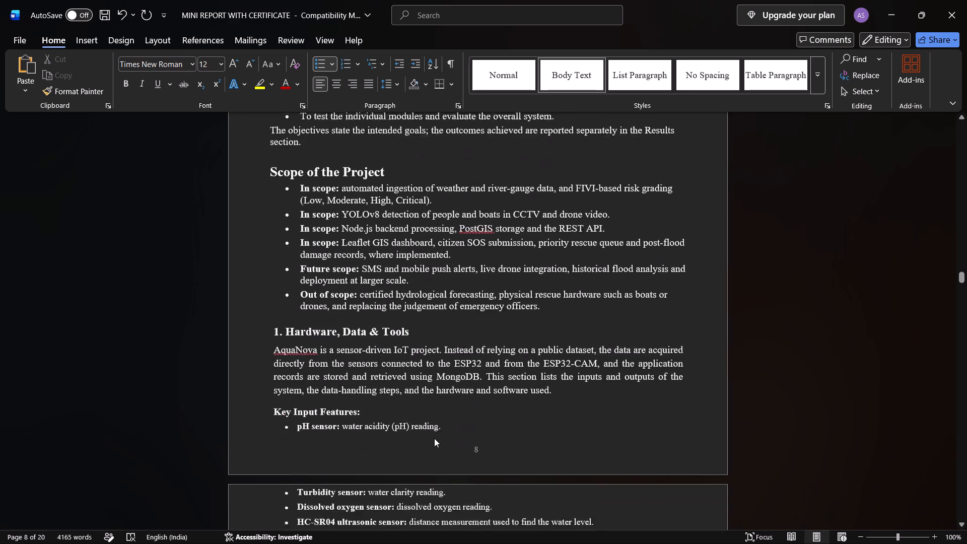
scroll(434, 438, down, 1)
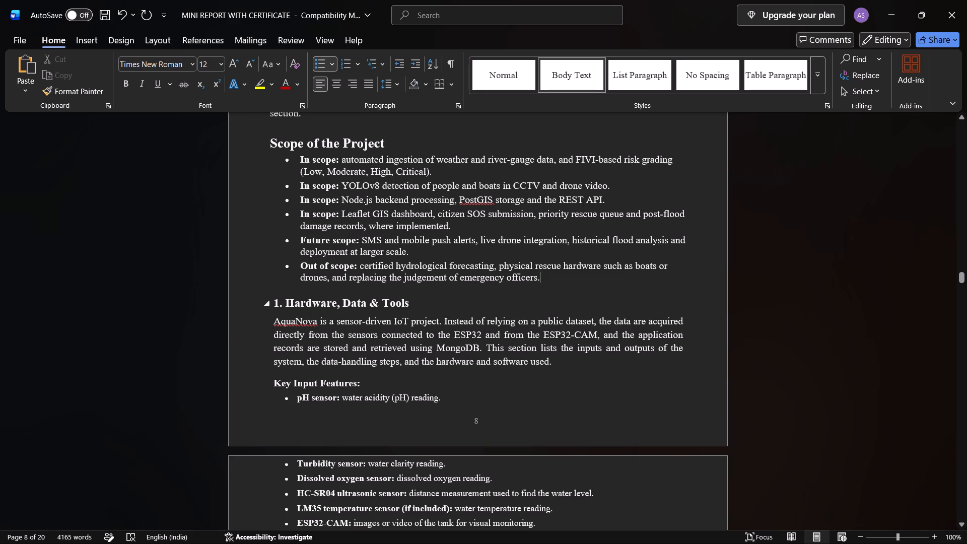
scroll(502, 281, up, 2)
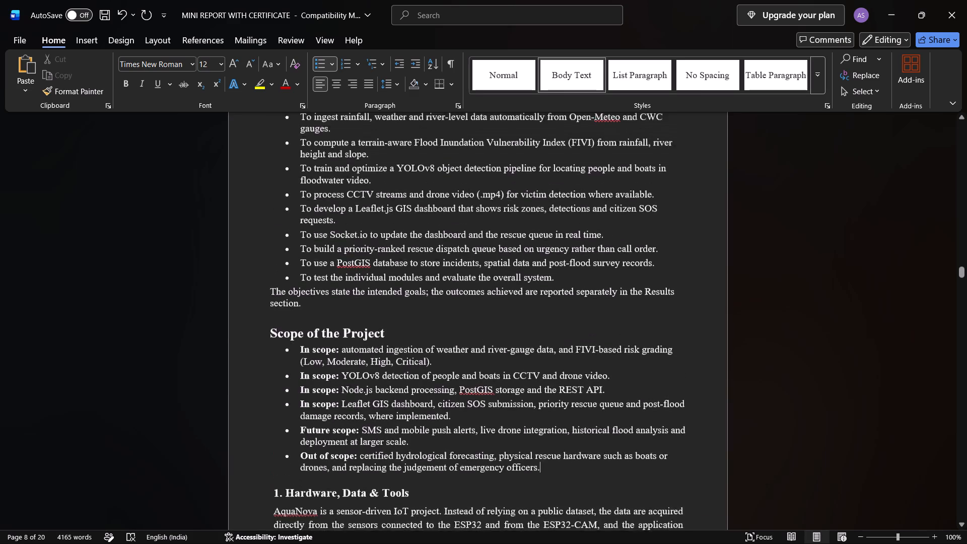
scroll(502, 281, up, 3)
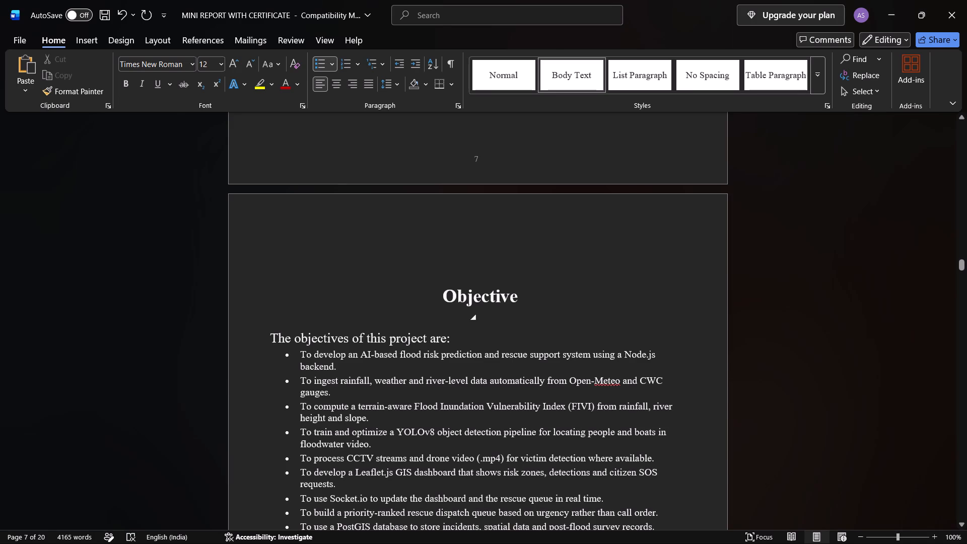
scroll(552, 319, down, 2)
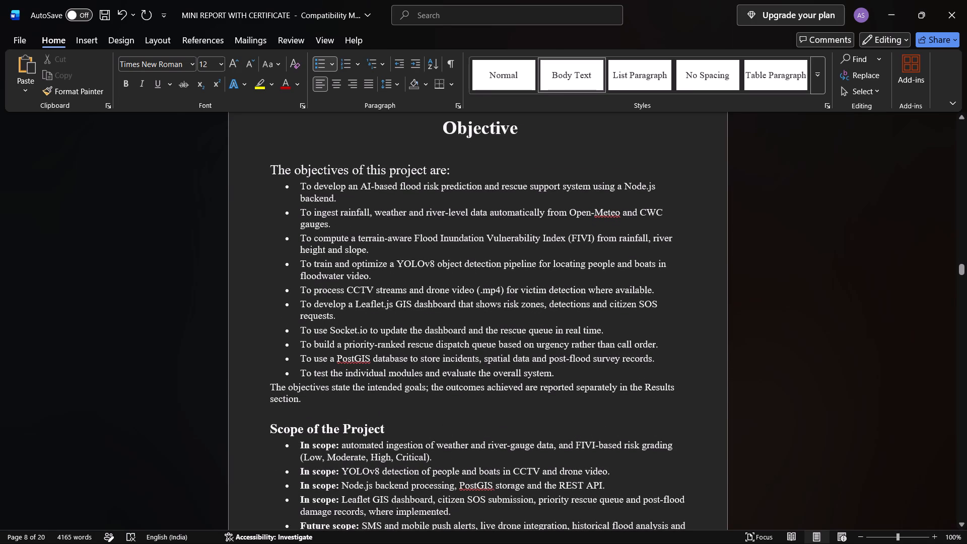
scroll(389, 448, down, 2)
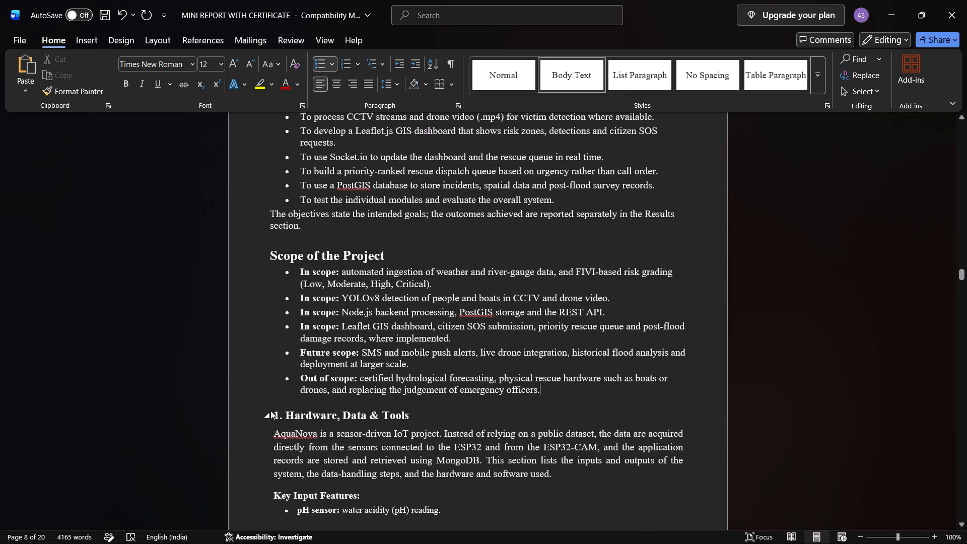
Remove the "1." numbering from the "Hardware, Data & Tools" heading and push the heading onto the next page with blank lines.
click(292, 418)
key(Left)
key(Left)
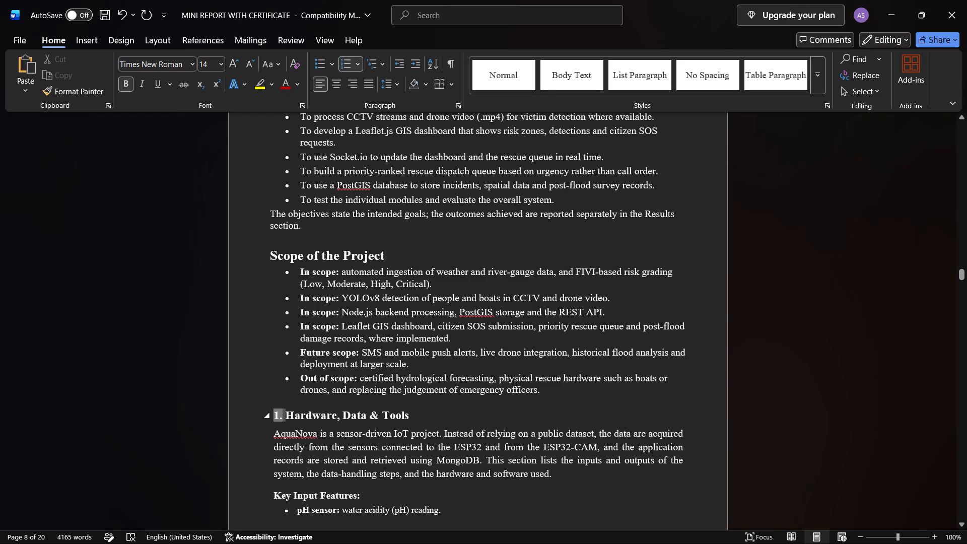
key(Return)
key(Return)
key(Return)
key(Return)
key(Return)
key(Return)
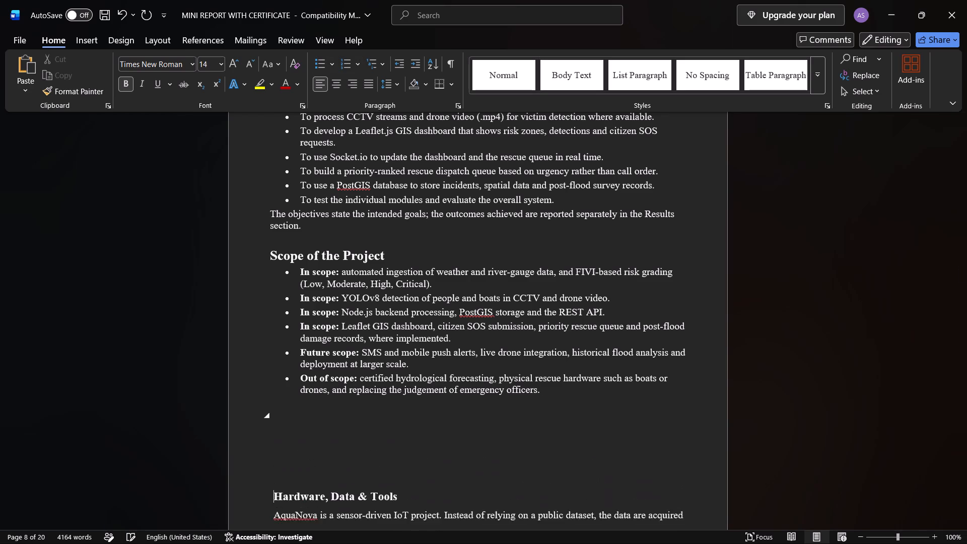
key(Return)
key(Return)
key(Return)
key(Return)
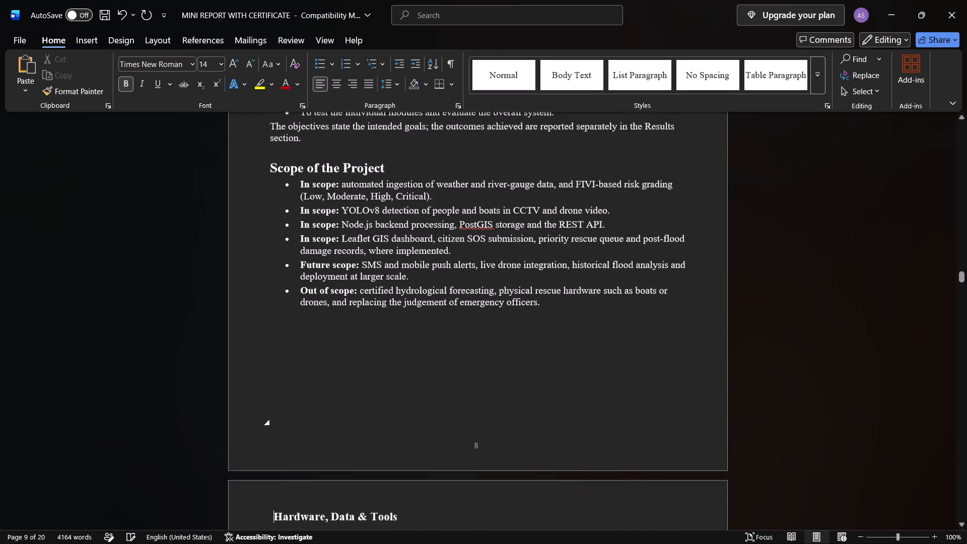
key(Return)
key(Return)
key(Return)
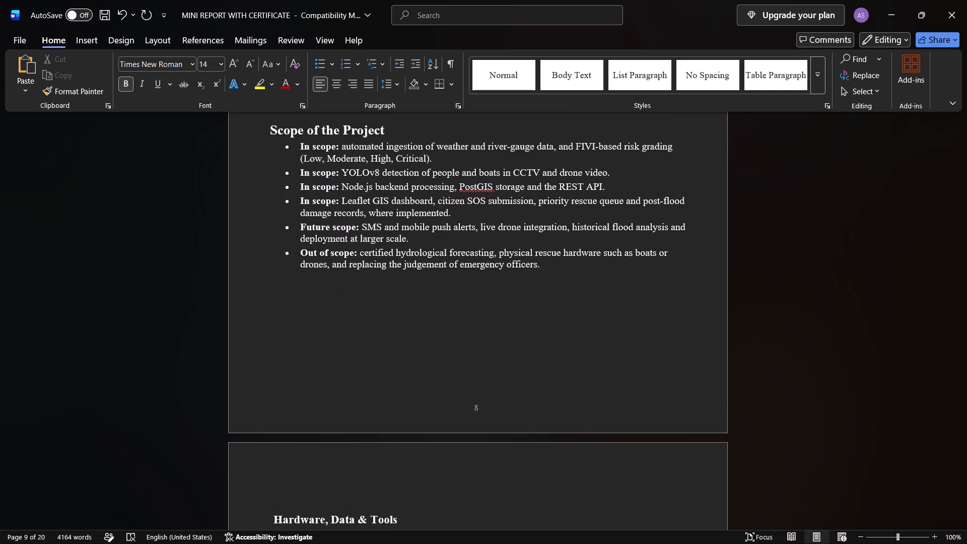
Set the "Hardware, Data & Tools" heading, including the blank line above it, to font size 22 and center it.
scroll(285, 462, down, 1)
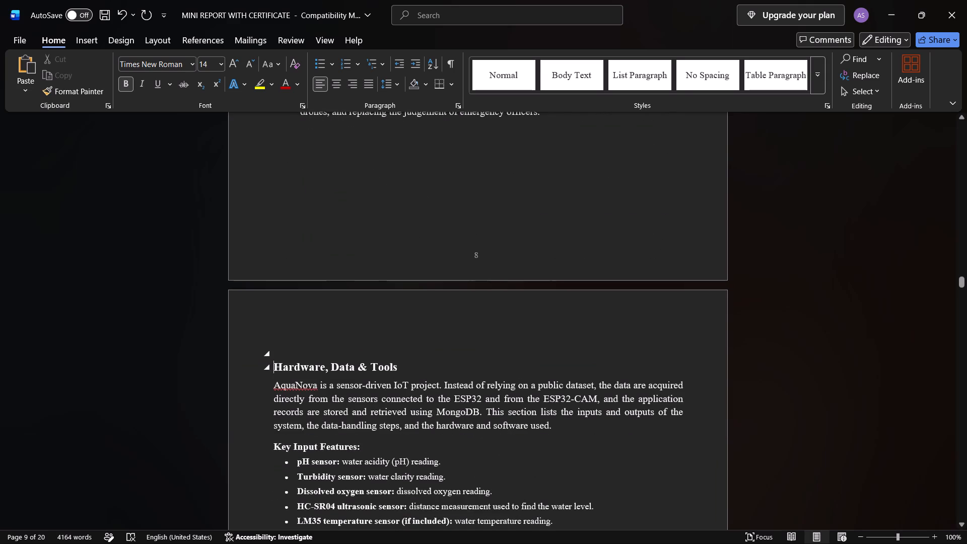
drag(410, 366, 279, 352)
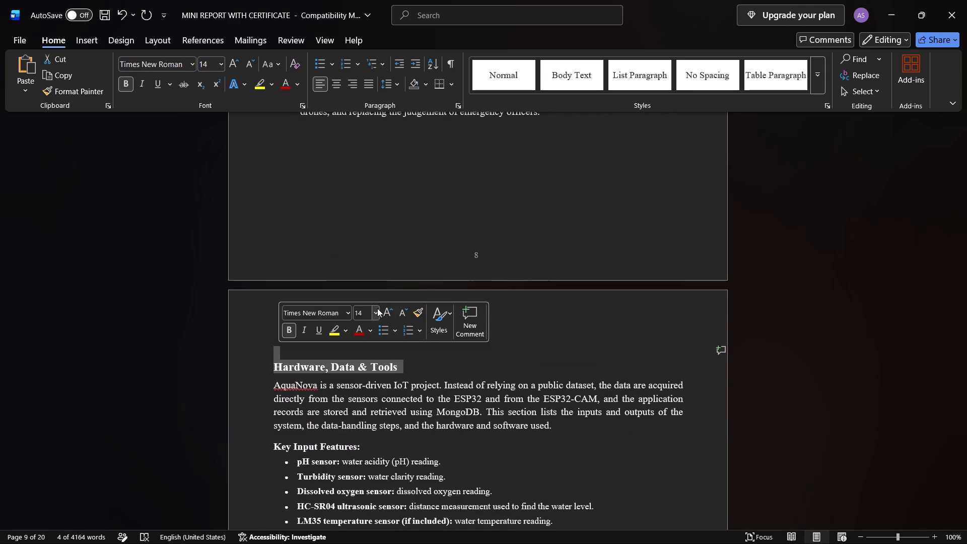
click(376, 312)
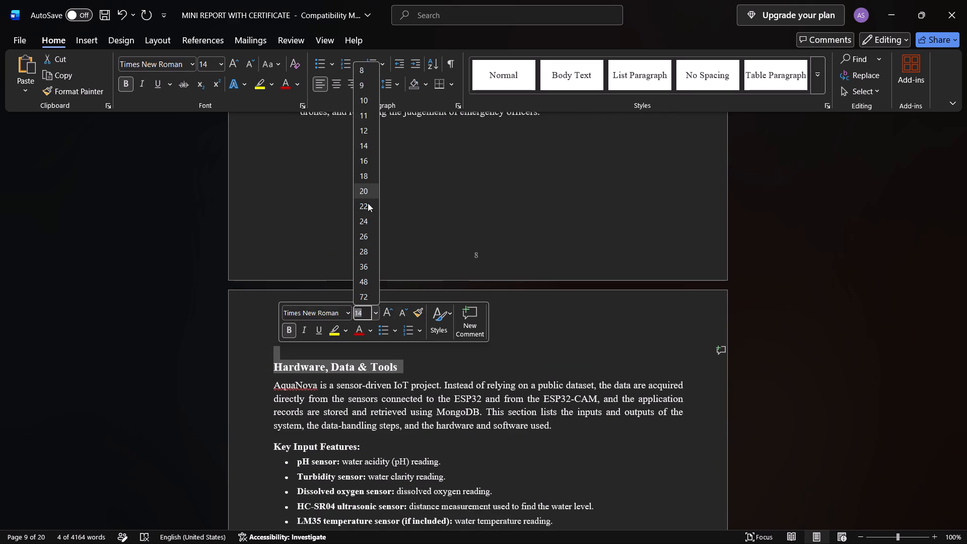
click(368, 203)
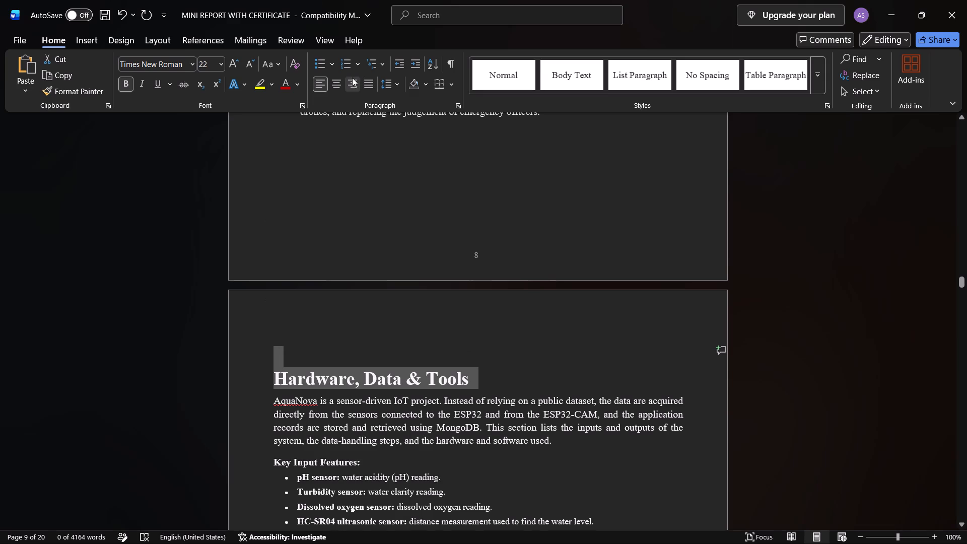
click(338, 81)
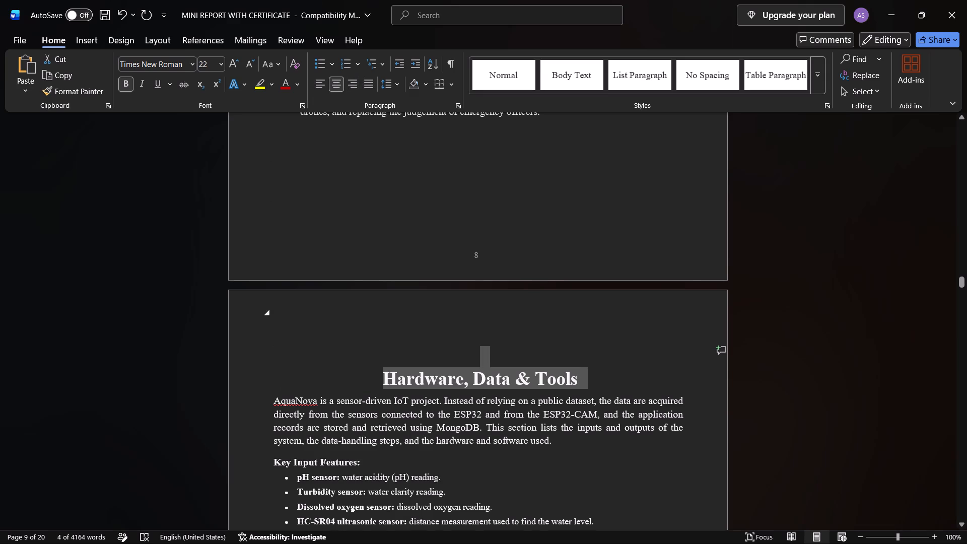
click(373, 387)
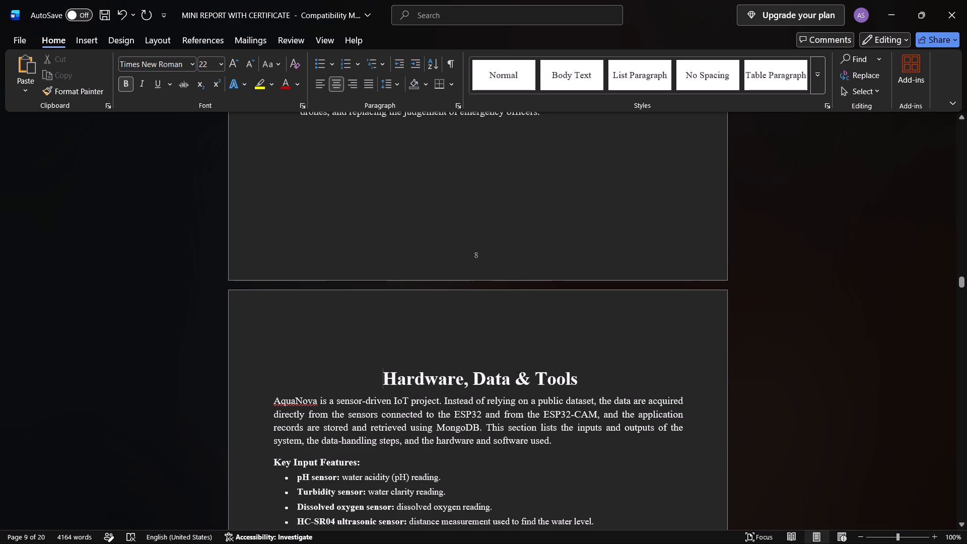
Try to pull the "Expected Output:" heading up beneath the Key Input Features list by deleting the empty space before it.
scroll(375, 400, down, 2)
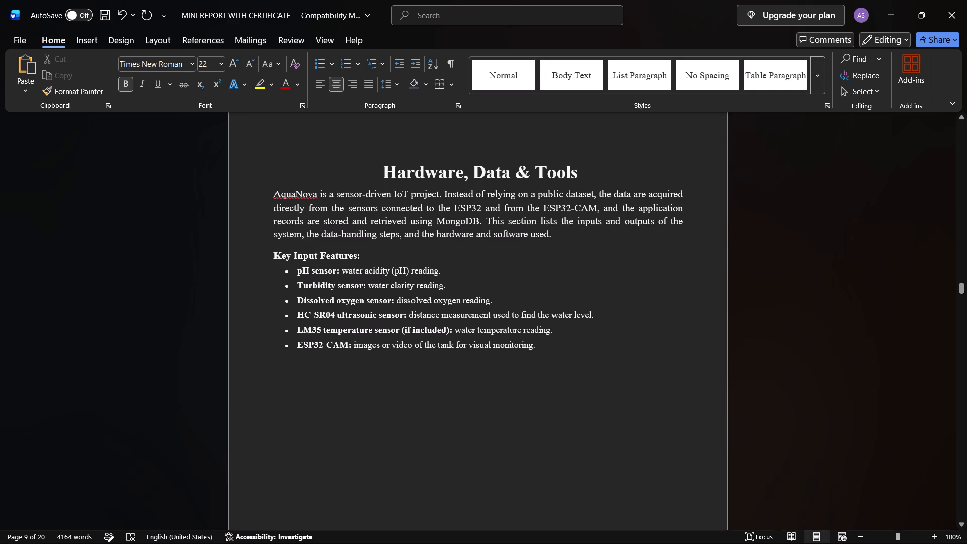
scroll(565, 314, down, 6)
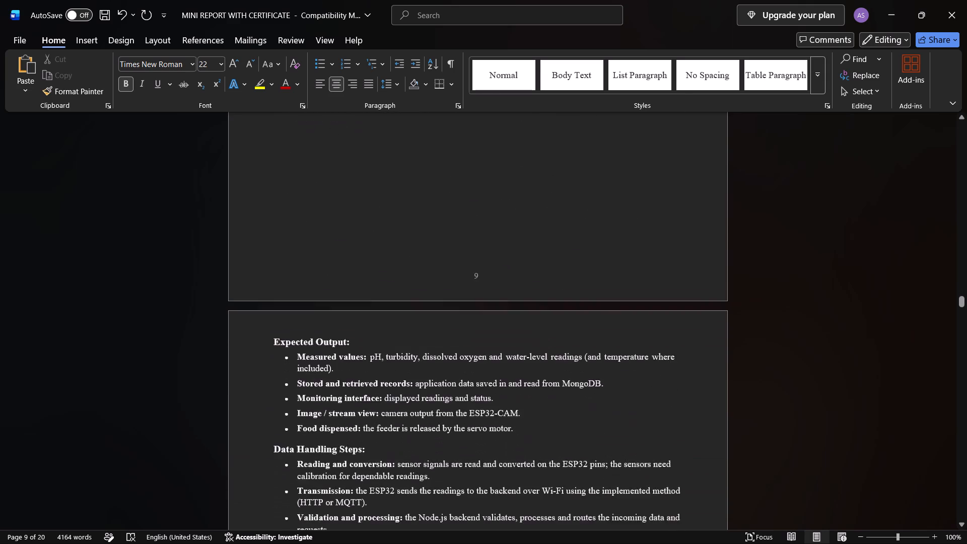
scroll(565, 314, down, 1)
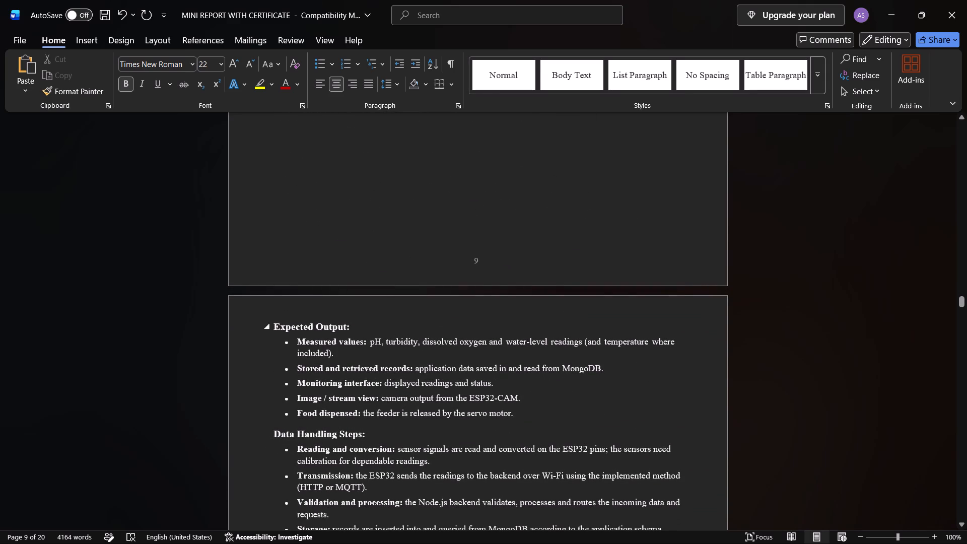
click(274, 324)
key(Return)
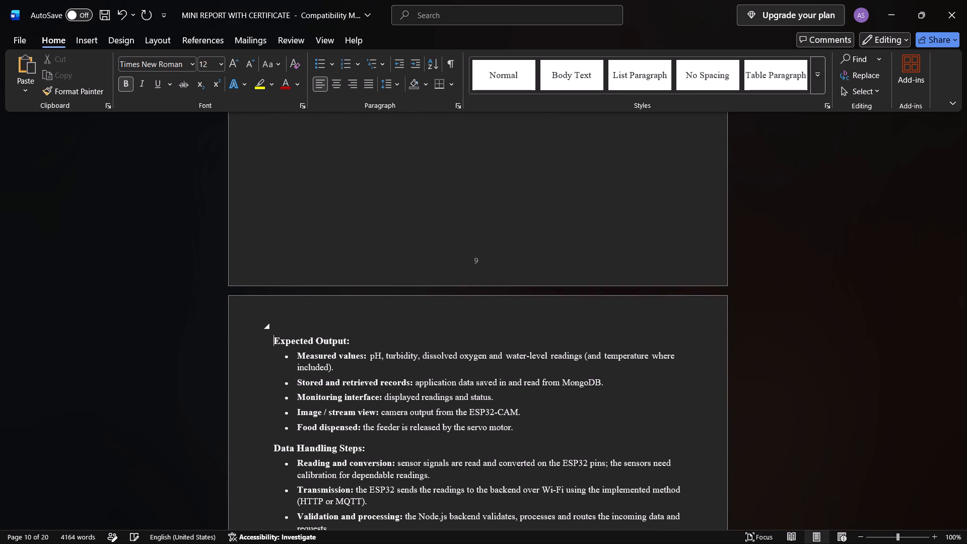
key(BackSpace)
key(BackSpace)
key(BackSpace)
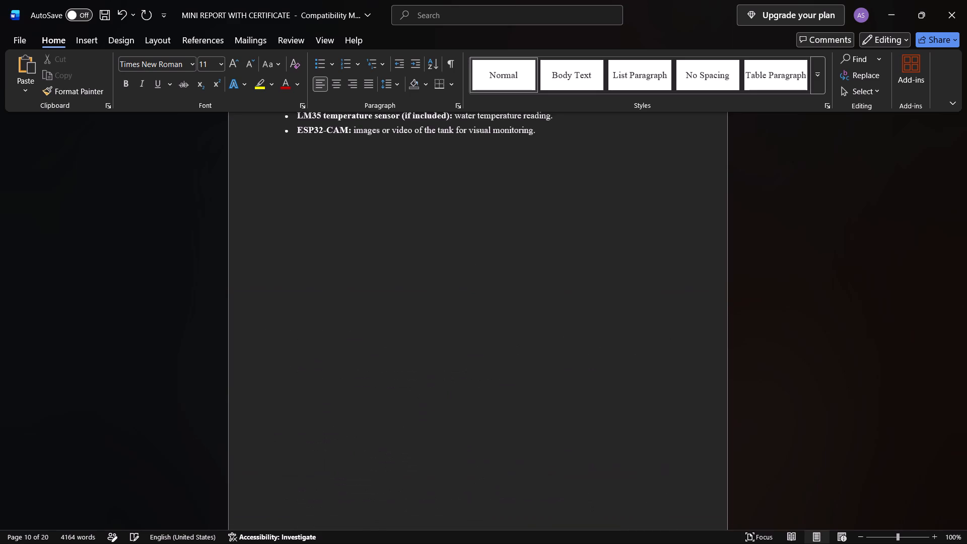
Review the section's remaining content and layout from Expected Output through Table 1 and the workflow diagram to the Methodology heading.
scroll(372, 451, down, 5)
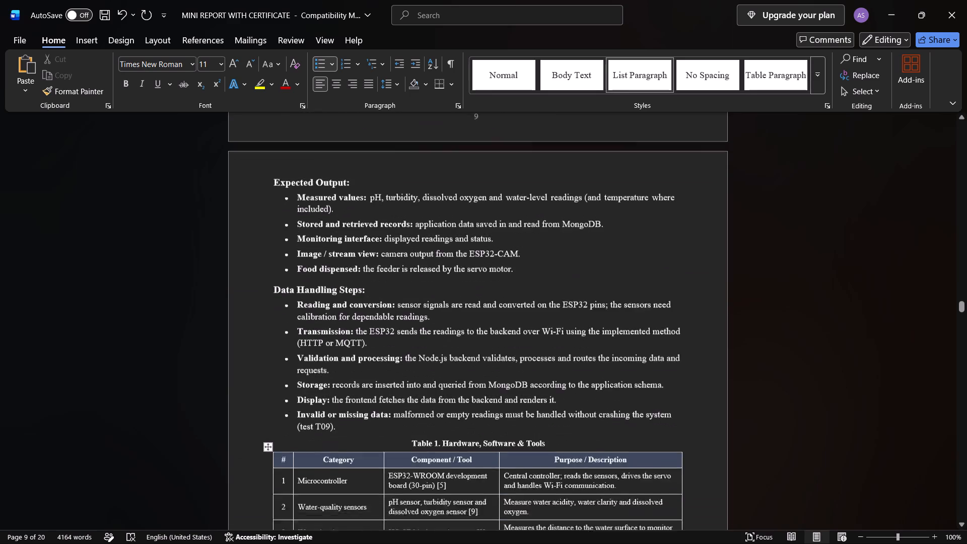
scroll(372, 451, down, 3)
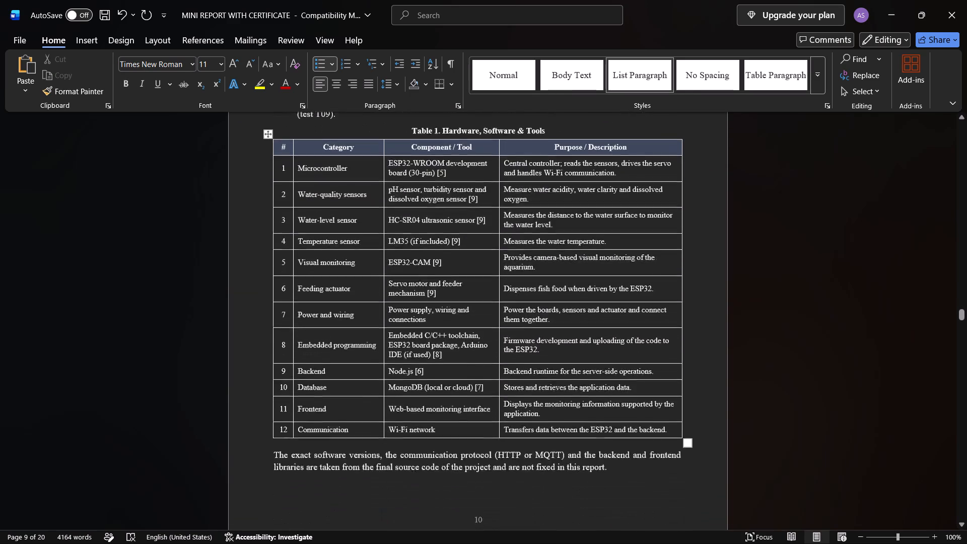
scroll(372, 451, down, 4)
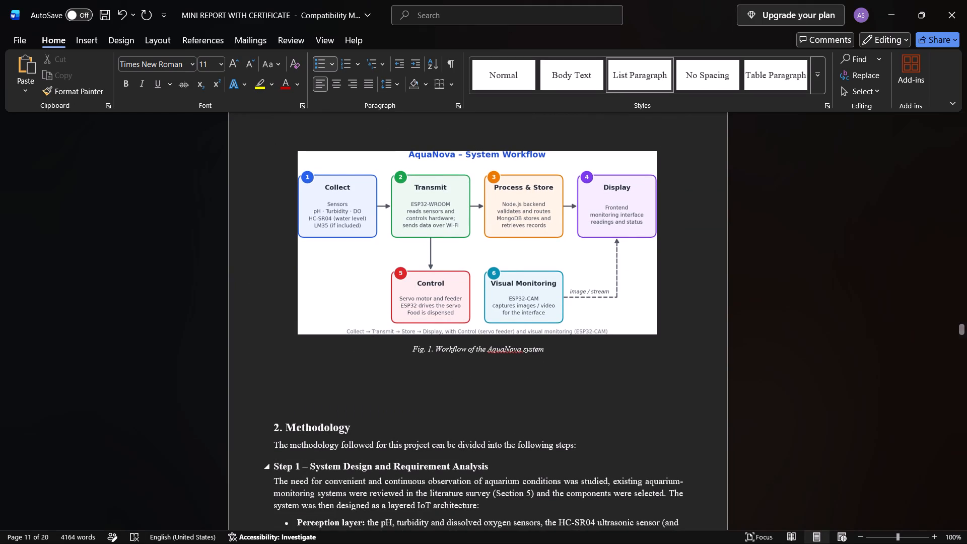
scroll(372, 451, up, 2)
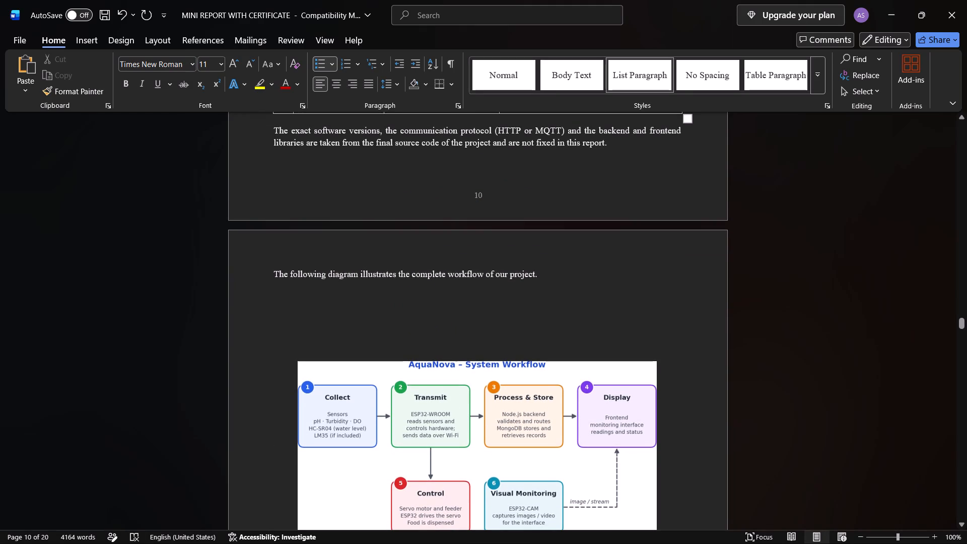
scroll(372, 451, up, 4)
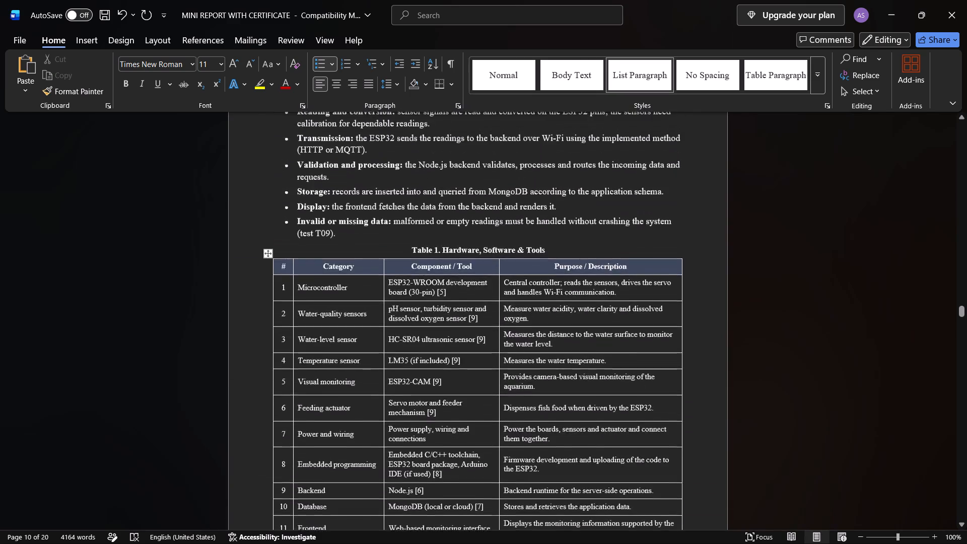
scroll(372, 451, up, 1)
scroll(372, 451, down, 2)
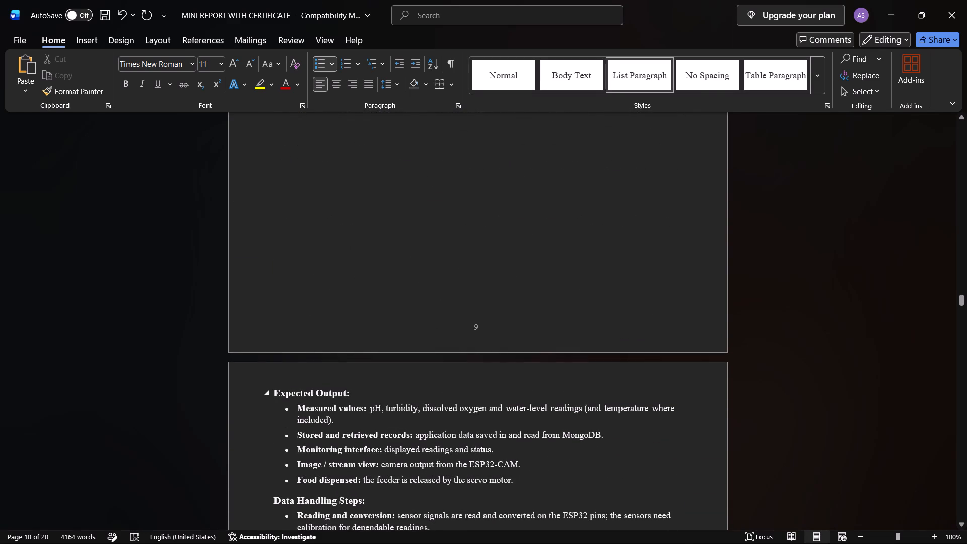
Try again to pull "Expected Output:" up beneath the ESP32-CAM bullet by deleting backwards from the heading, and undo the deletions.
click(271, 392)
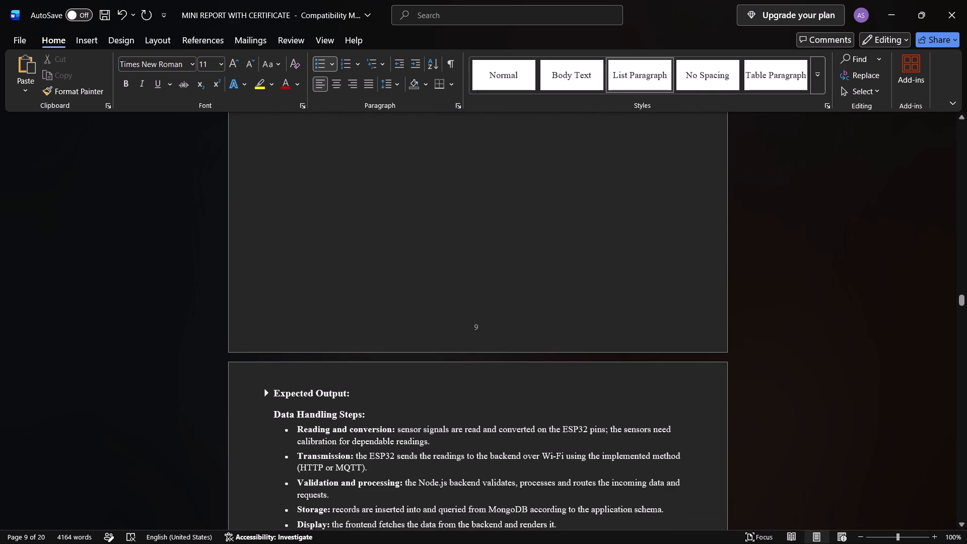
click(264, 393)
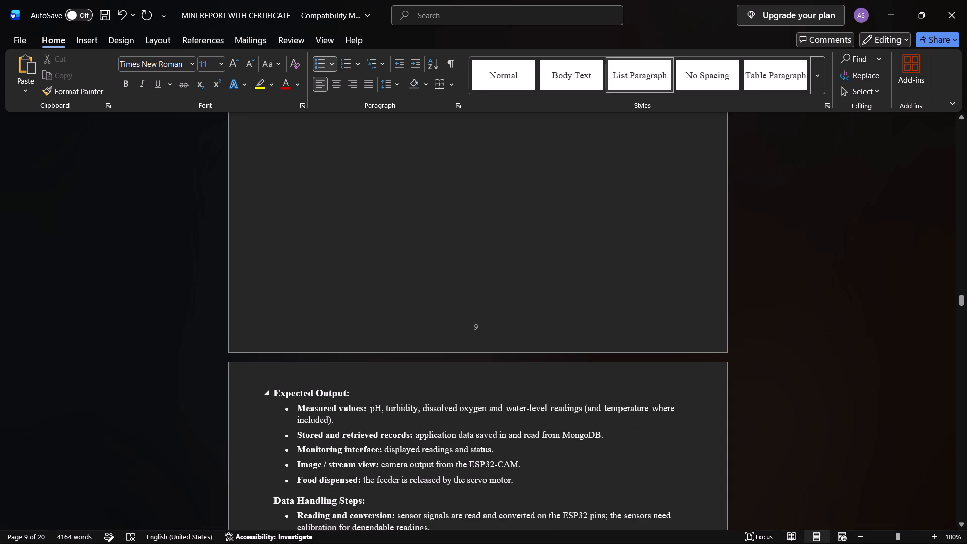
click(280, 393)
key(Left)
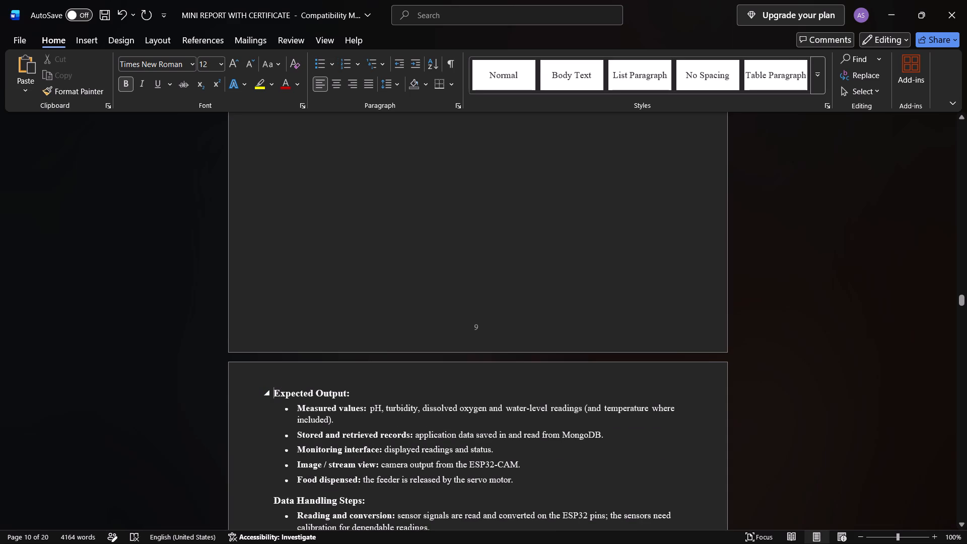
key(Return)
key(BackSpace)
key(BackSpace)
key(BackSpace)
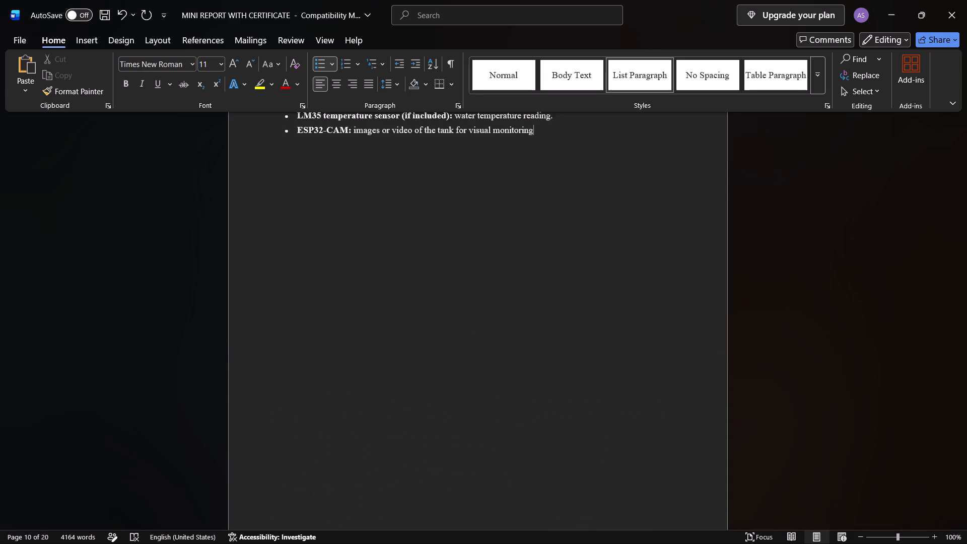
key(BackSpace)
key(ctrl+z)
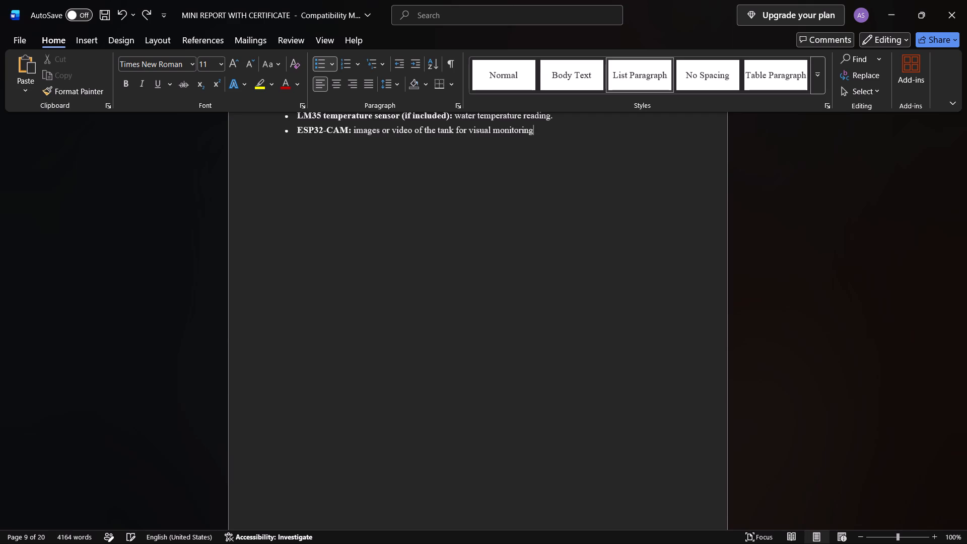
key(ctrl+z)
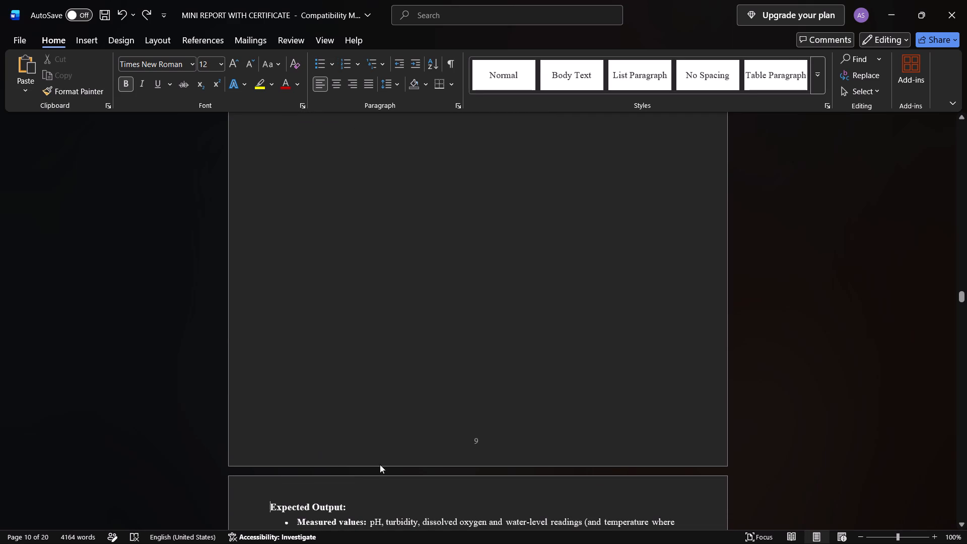
scroll(378, 463, down, 4)
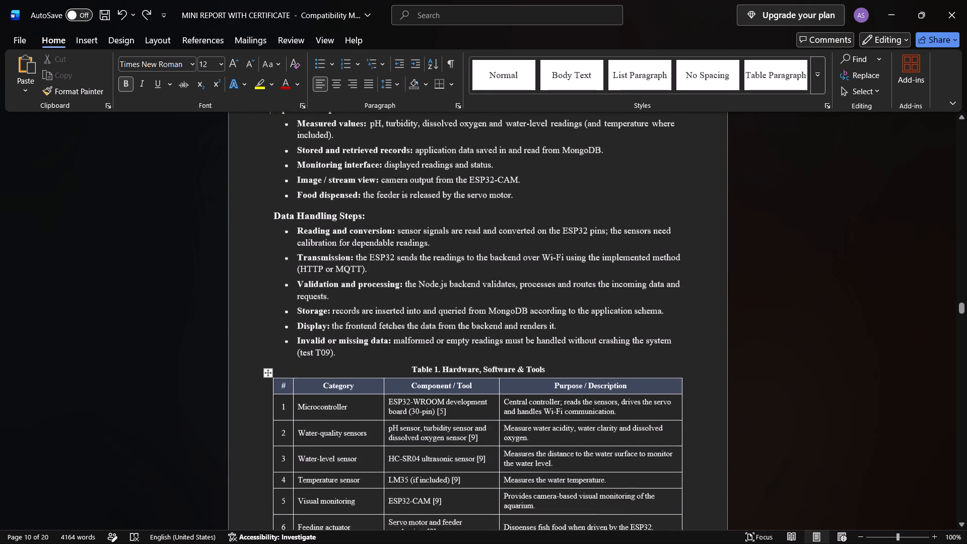
scroll(378, 463, down, 5)
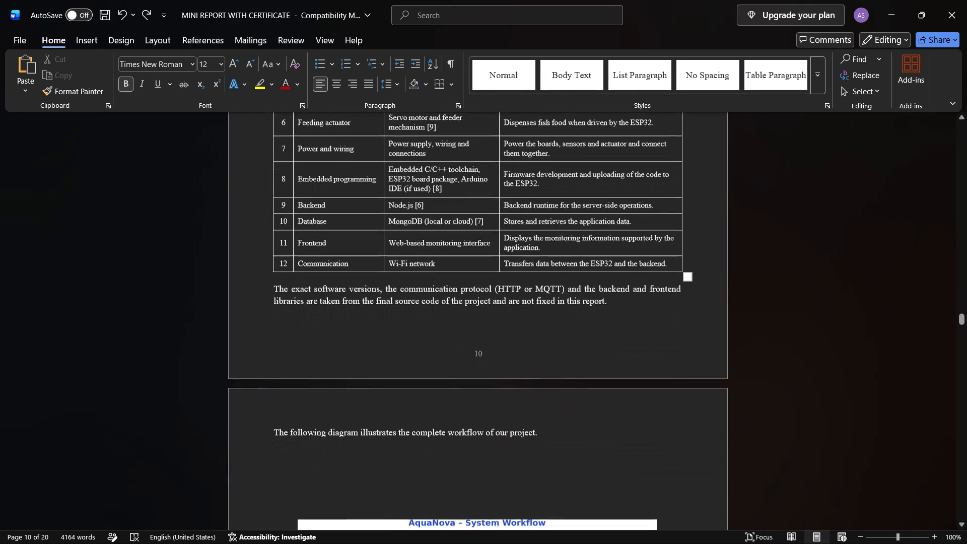
scroll(378, 463, down, 4)
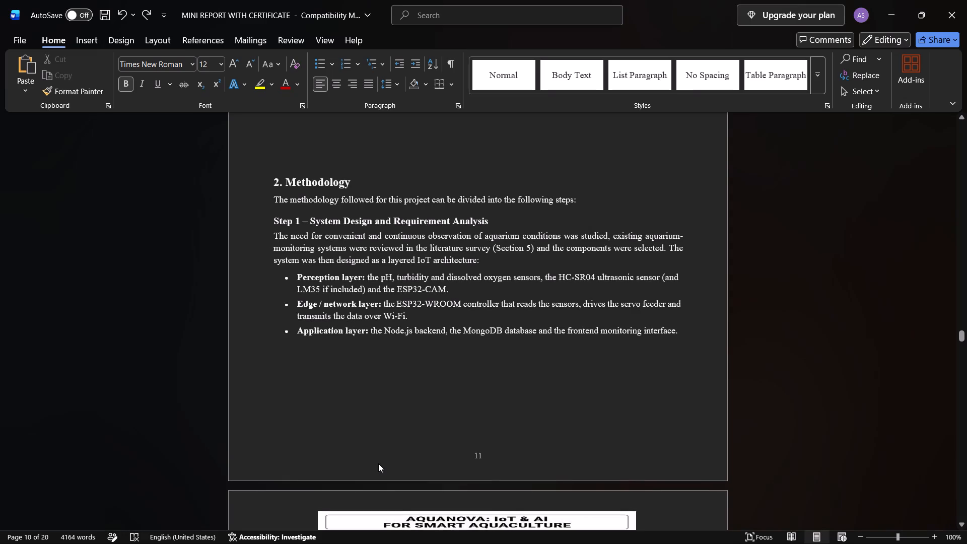
scroll(378, 463, up, 4)
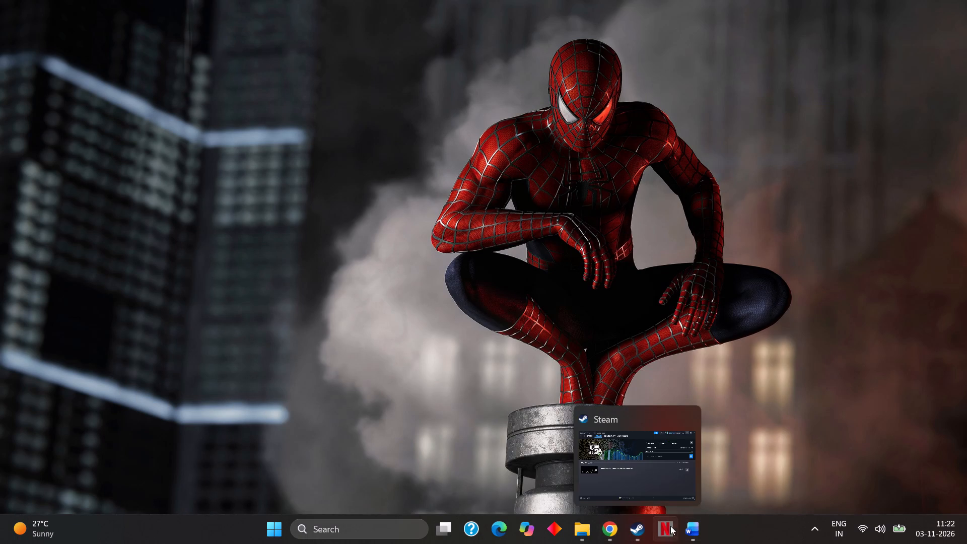
click(685, 523)
click(685, 523)
click(723, 475)
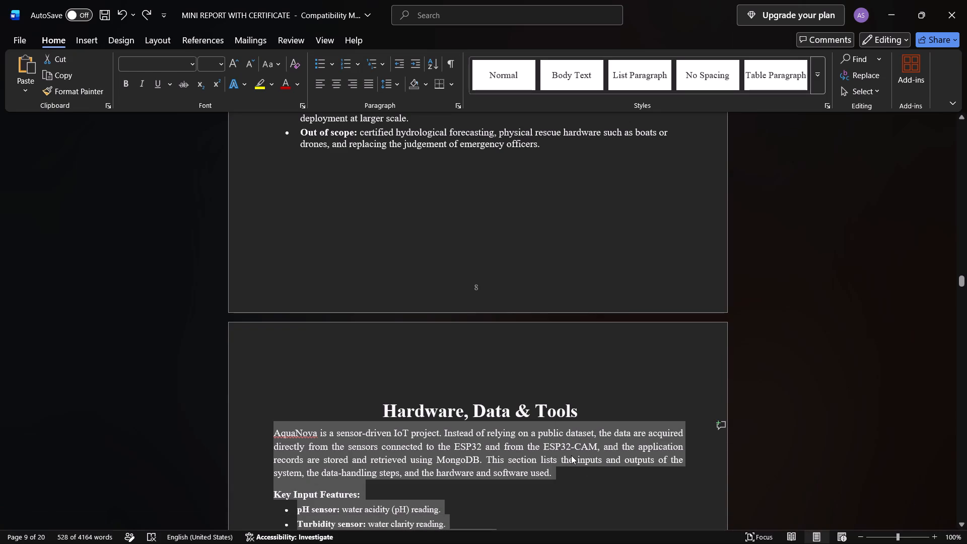
key(BackSpace)
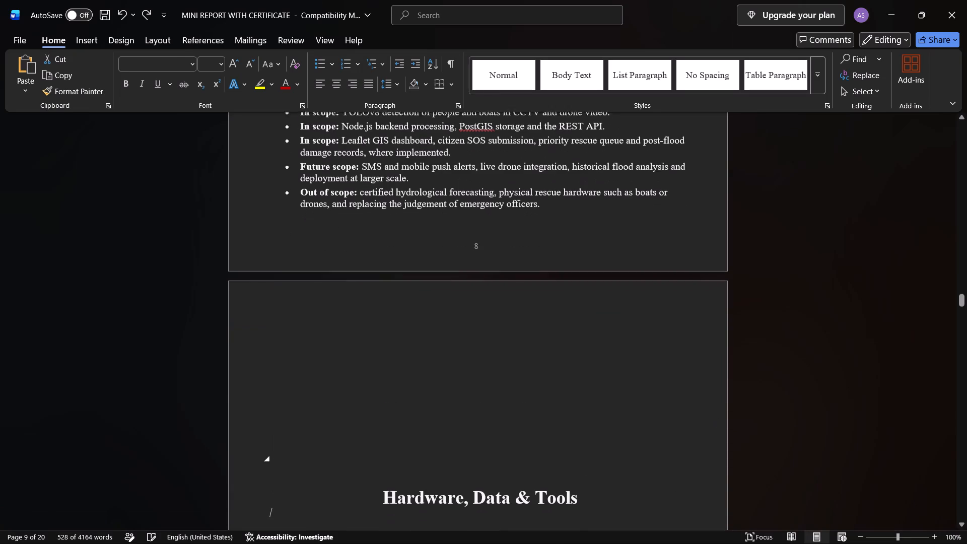
scroll(413, 415, down, 1)
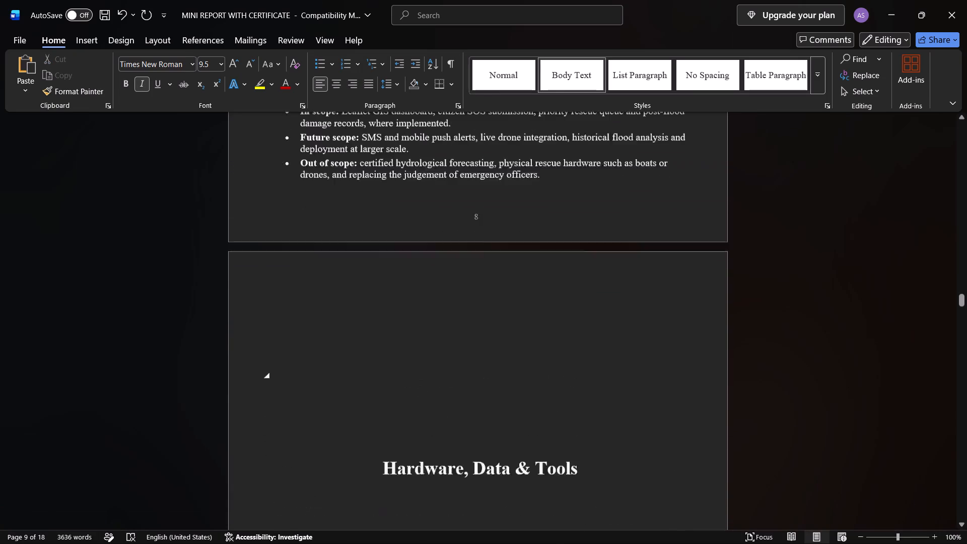
scroll(413, 415, down, 1)
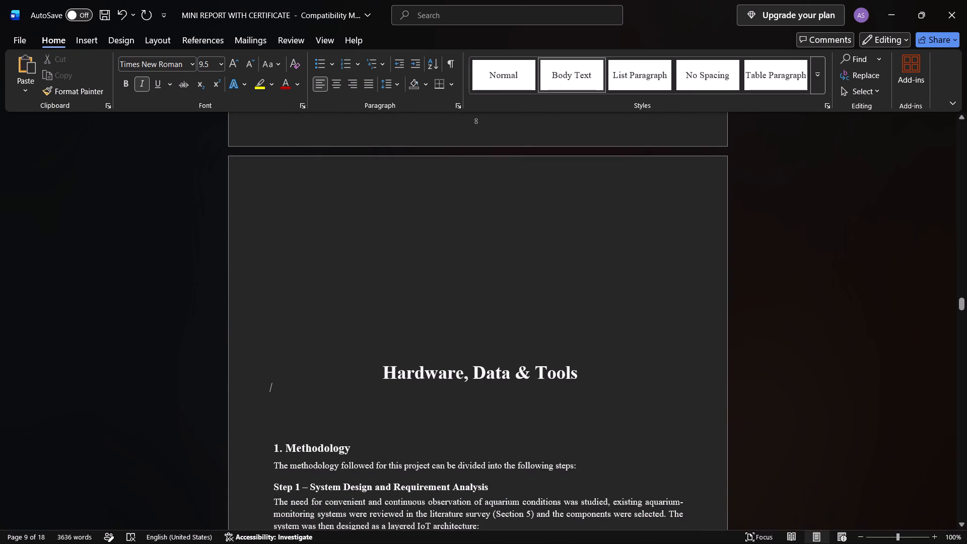
Remove the blank lines above the "Hardware, Data & Tools" heading to move it up the page.
click(375, 370)
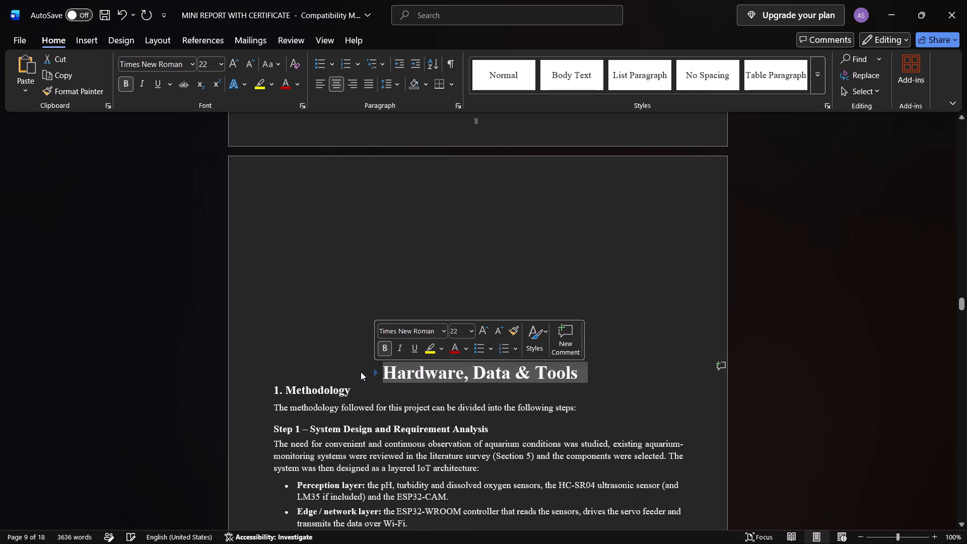
click(378, 373)
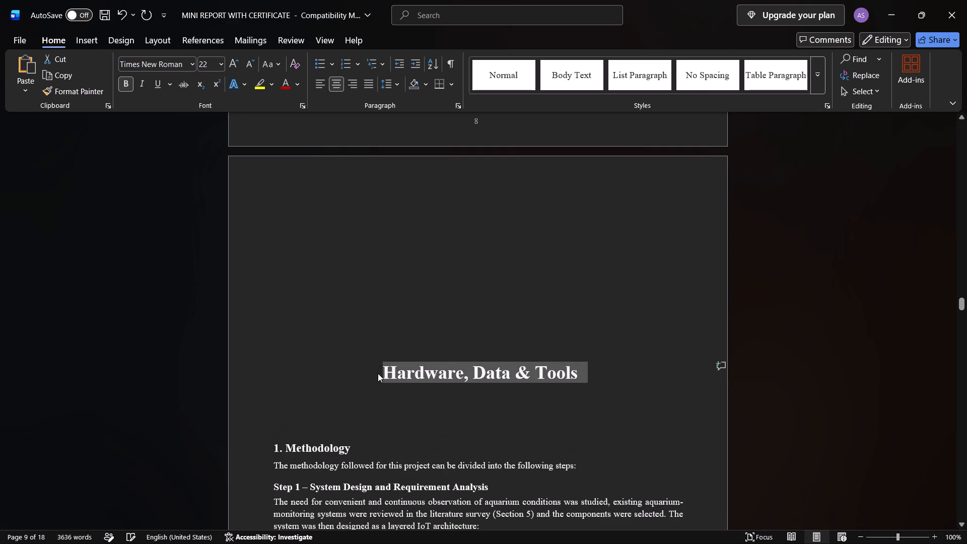
click(357, 370)
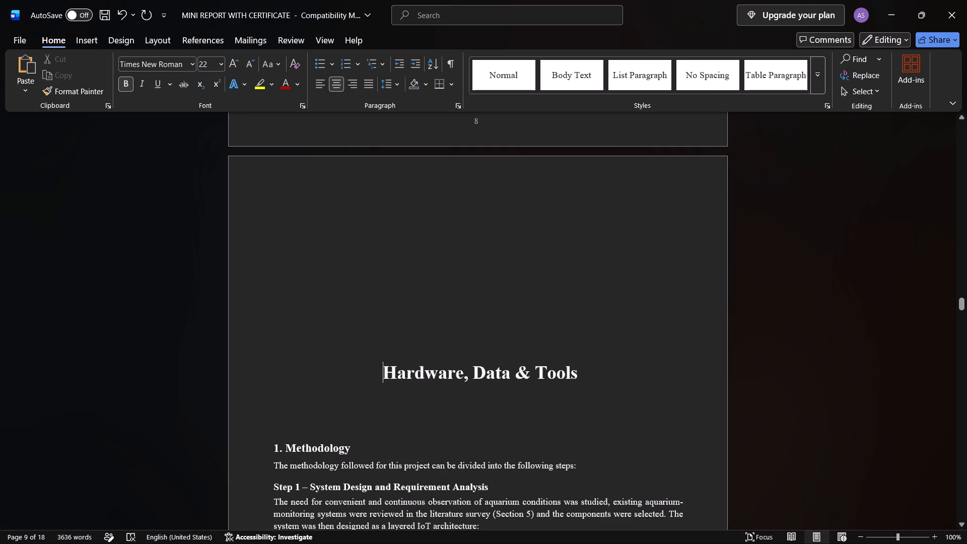
key(Return)
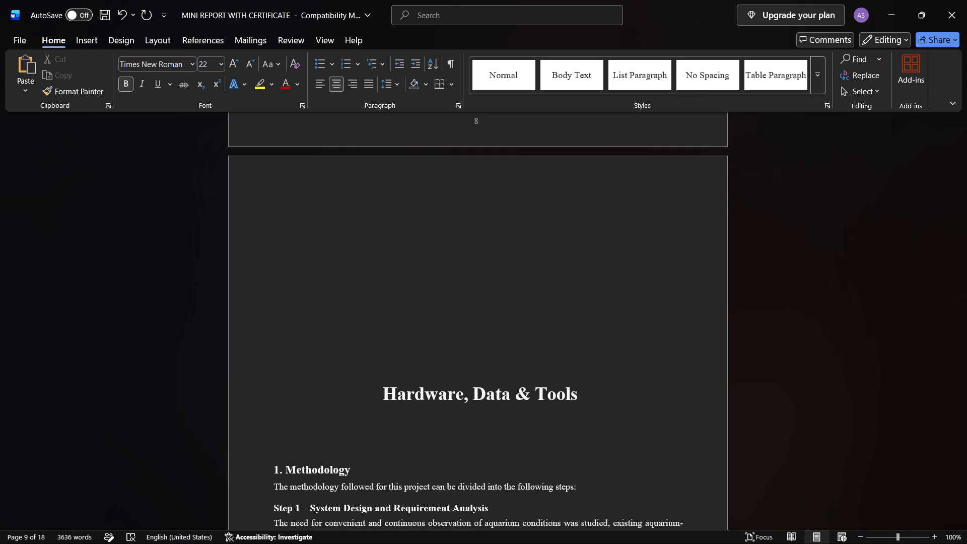
key(BackSpace)
key(BackSpace)
key(BackSpace)
key(BackSpace)
key(BackSpace)
key(BackSpace)
key(BackSpace)
key(BackSpace)
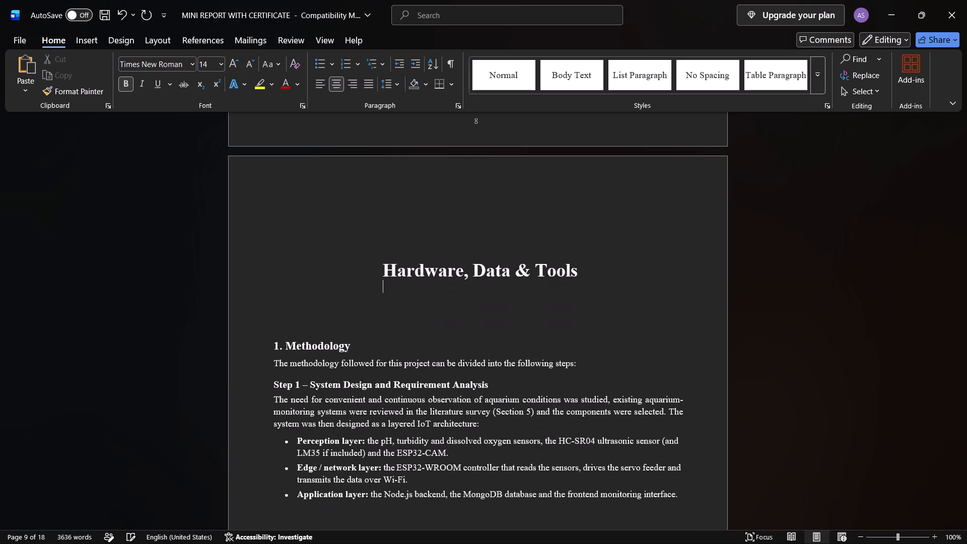
key(BackSpace)
key(BackSpace)
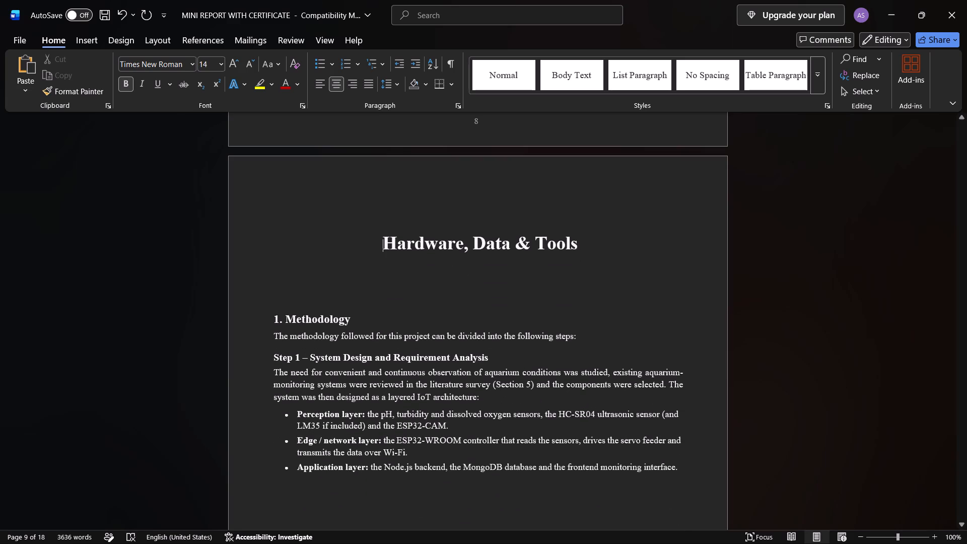
Paste the copied Rescue Eye content into the empty space between "Hardware, Data & Tools" and "1. Methodology".
click(378, 260)
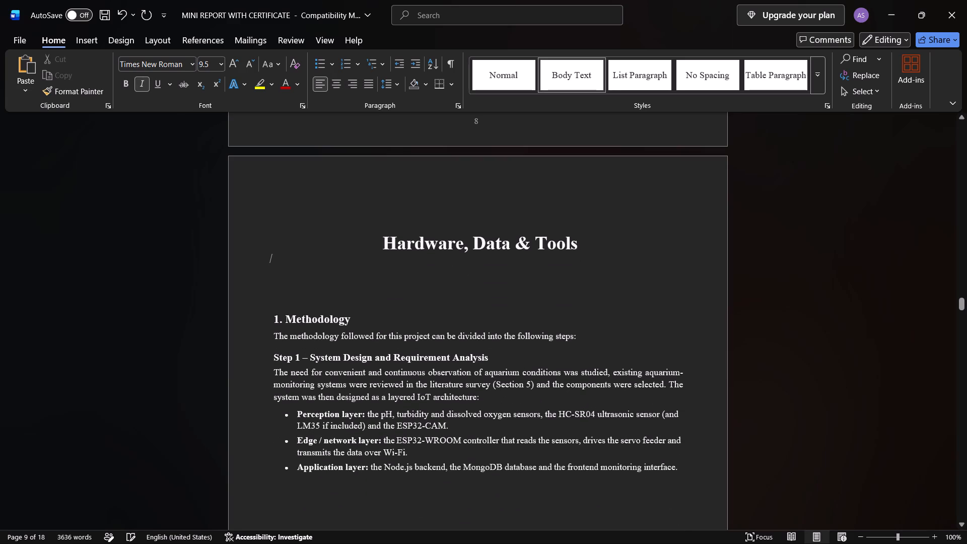
click(336, 268)
key(ctrl+v)
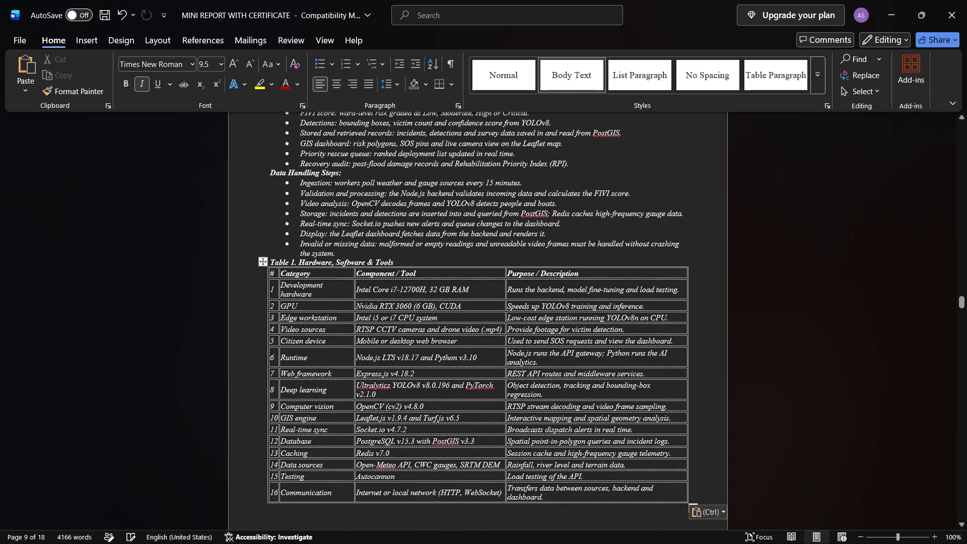
Set the pasted text from "Data Acquisition and Handling" through the last Data Handling Steps bullet to 12 pt without italics.
scroll(473, 231, down, 3)
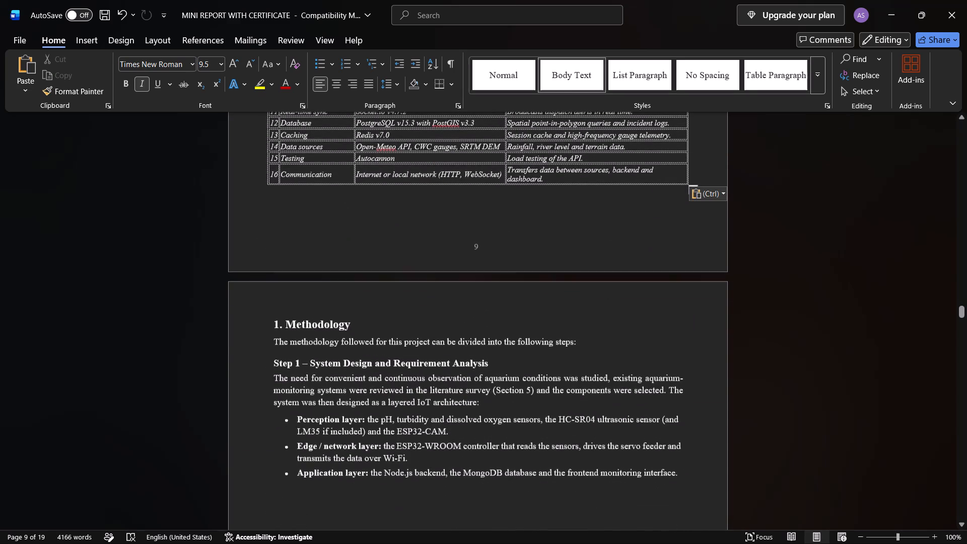
scroll(473, 231, up, 5)
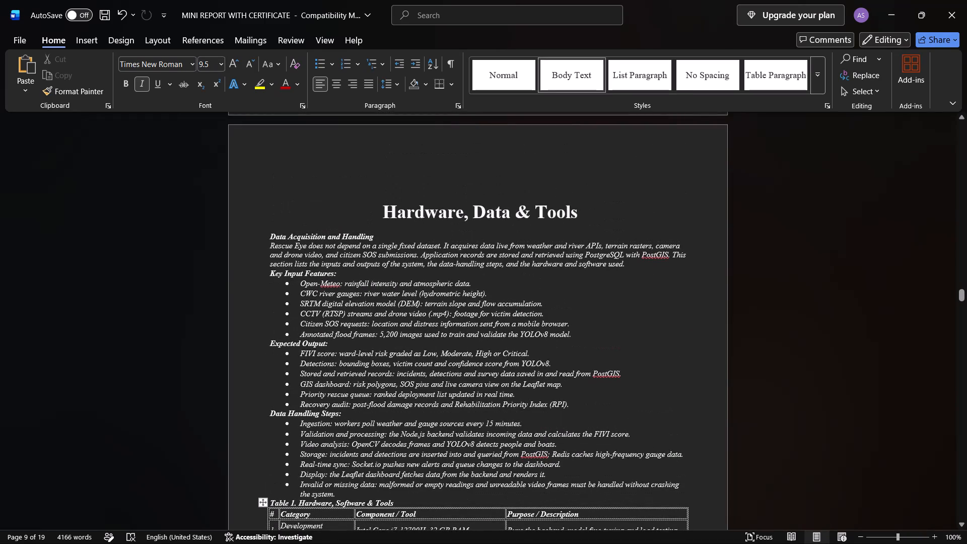
scroll(473, 231, down, 1)
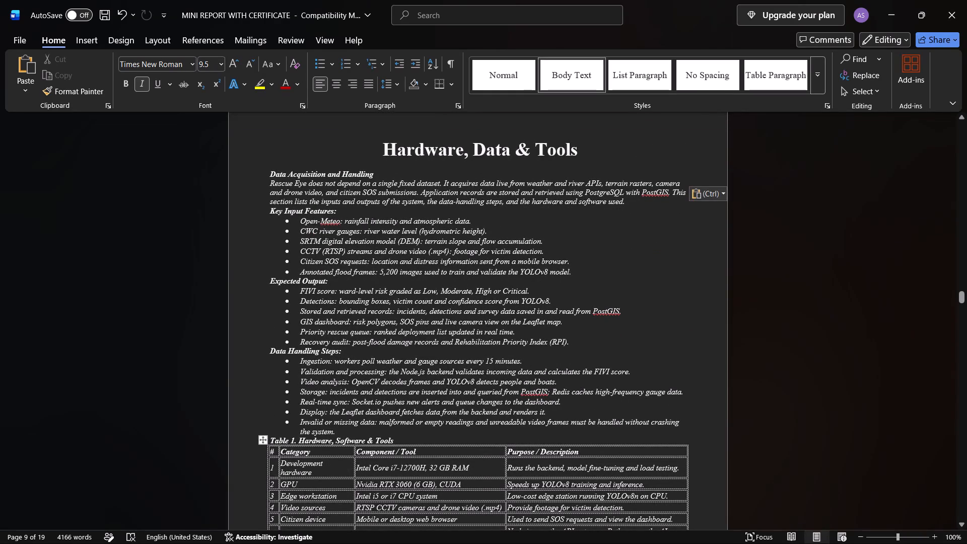
drag(342, 430, 285, 217)
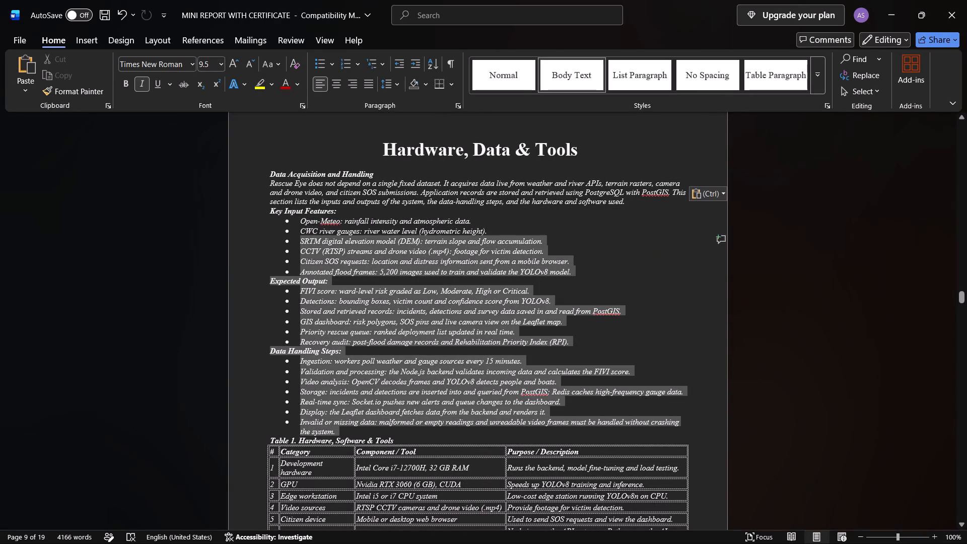
drag(285, 217, 256, 170)
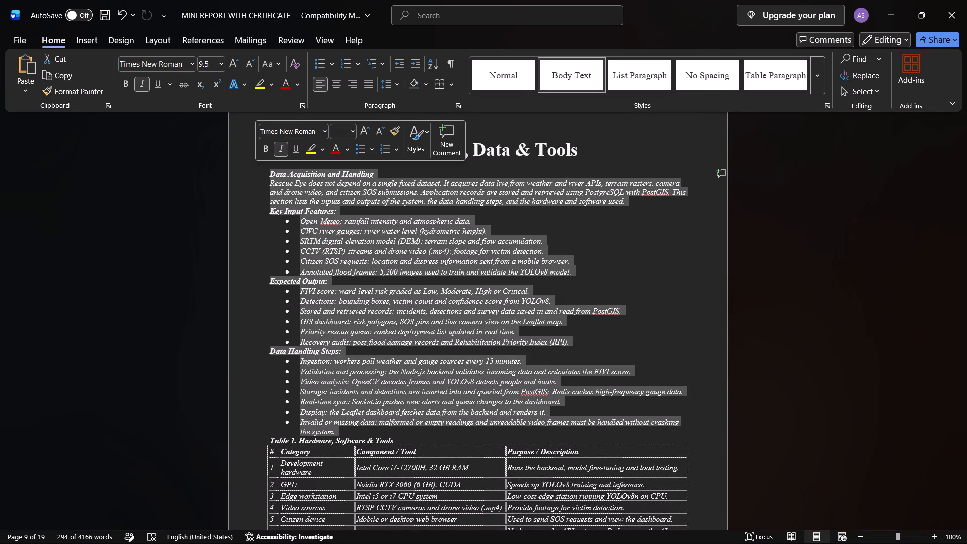
click(349, 132)
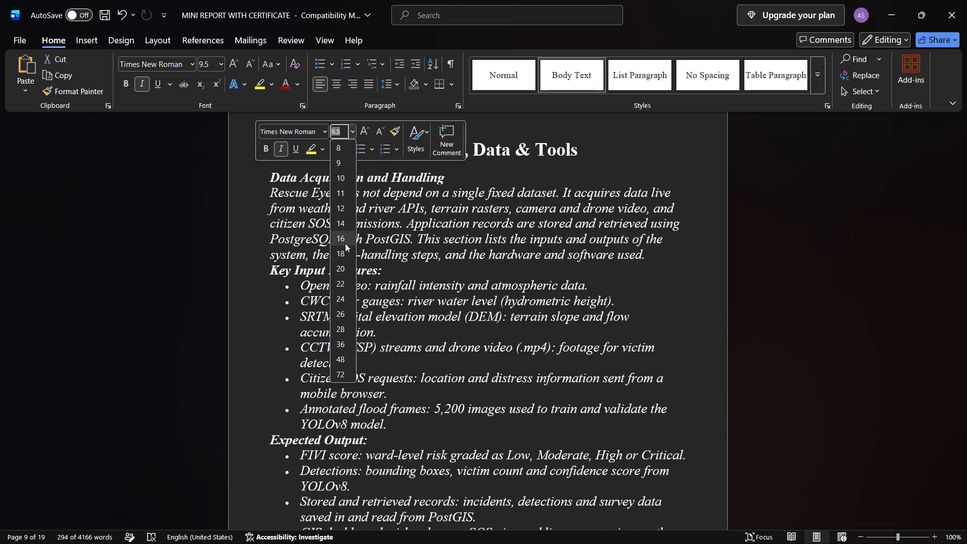
click(342, 209)
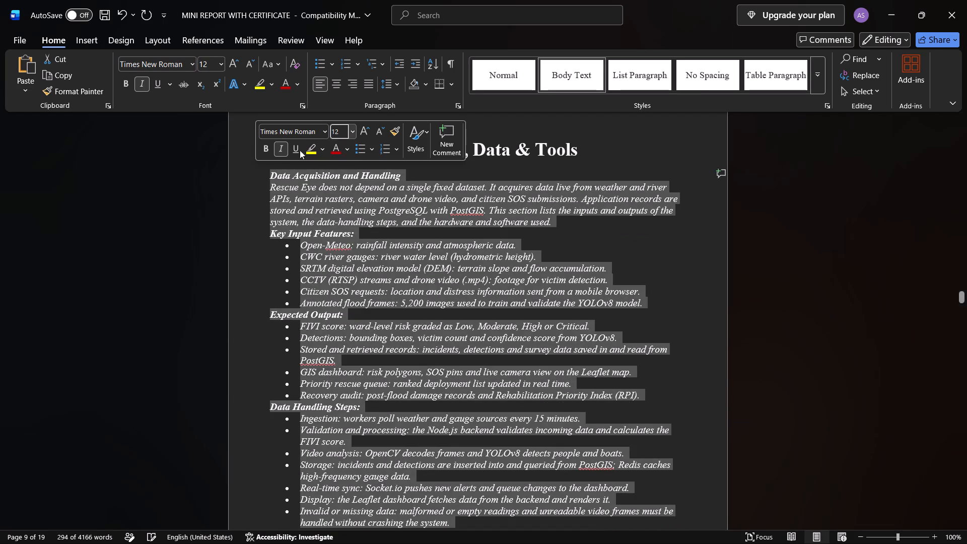
click(282, 144)
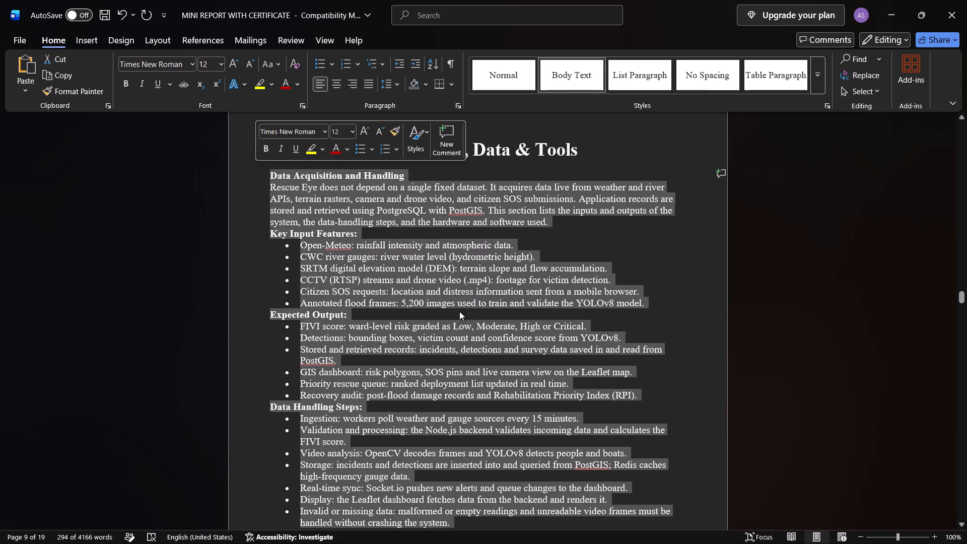
scroll(466, 264, down, 1)
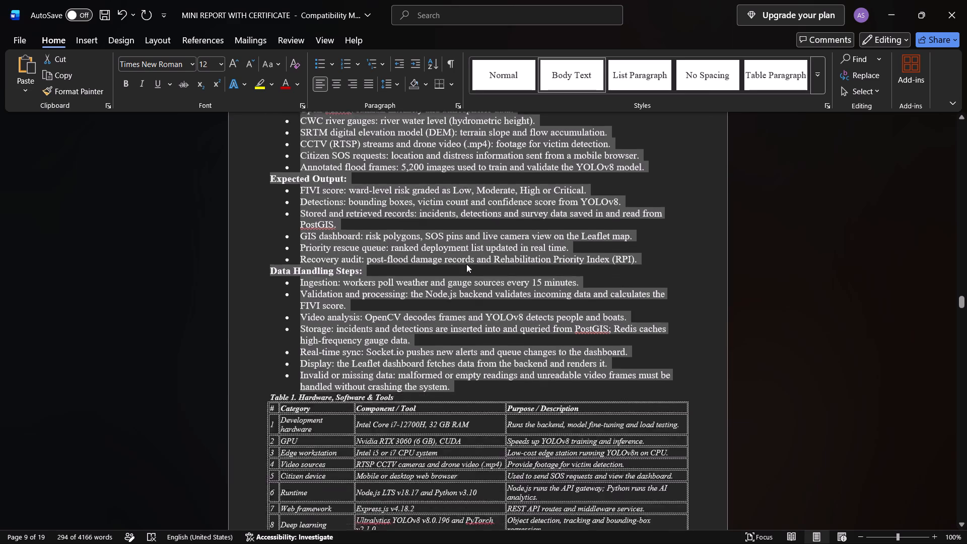
Delete the italic "Table 1. Hardware, Software & Tools" caption together with table rows from the header through row 13.
scroll(466, 264, down, 2)
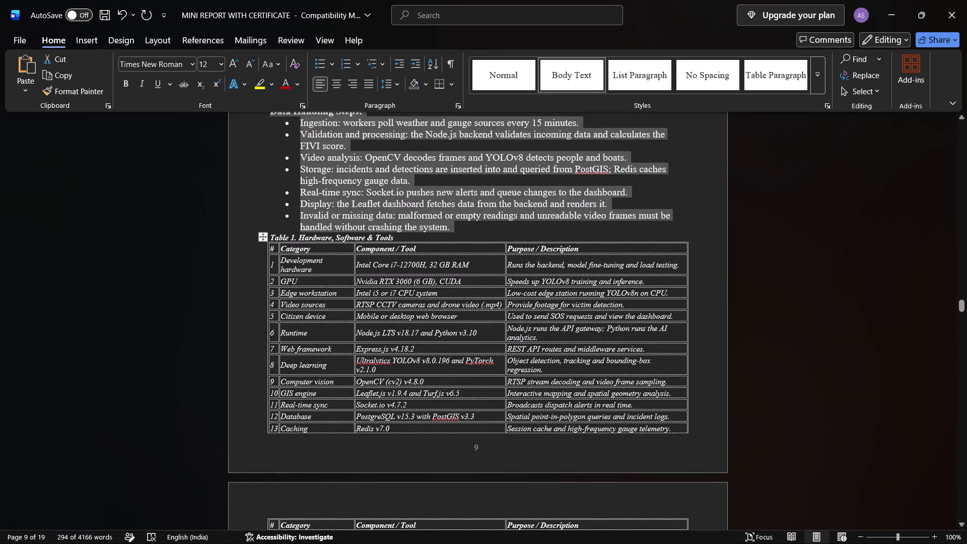
click(689, 427)
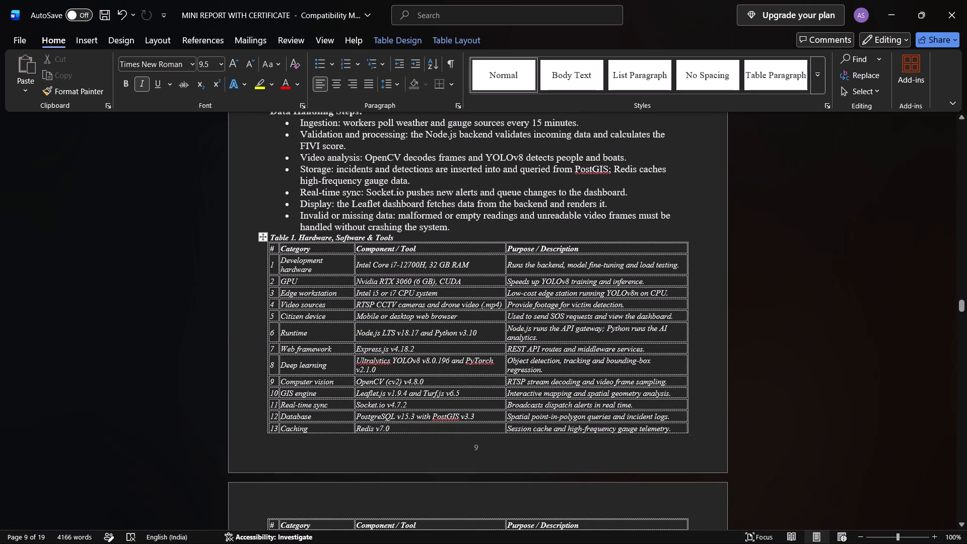
drag(692, 428, 263, 240)
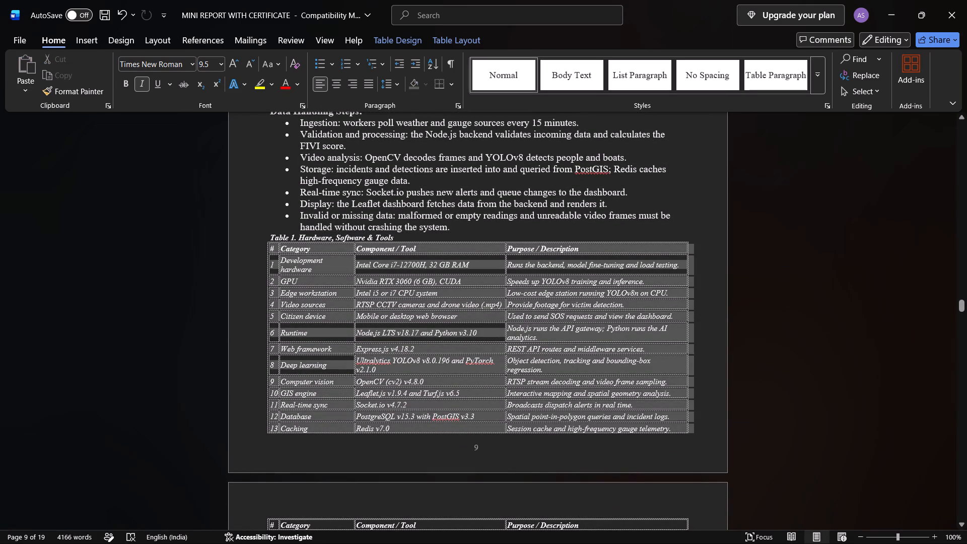
drag(263, 240, 264, 240)
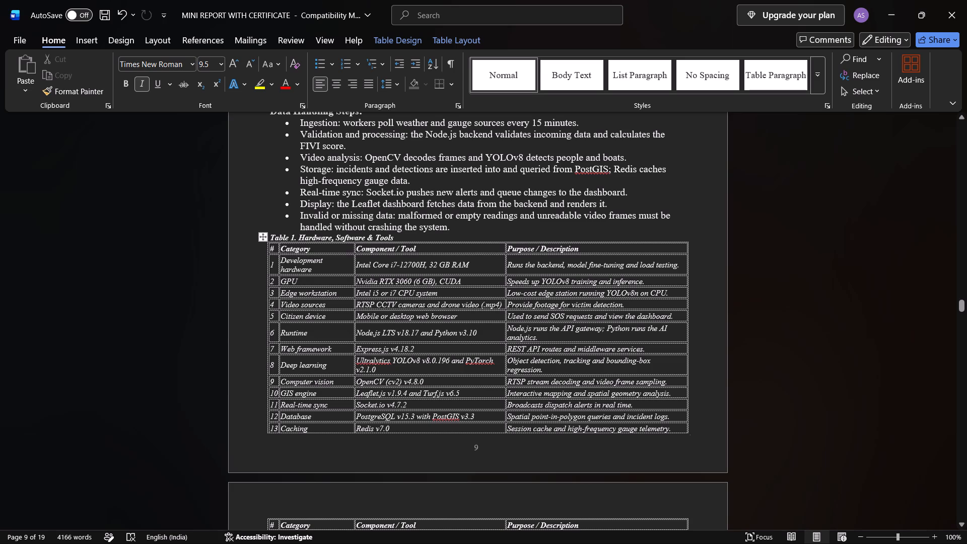
click(220, 301)
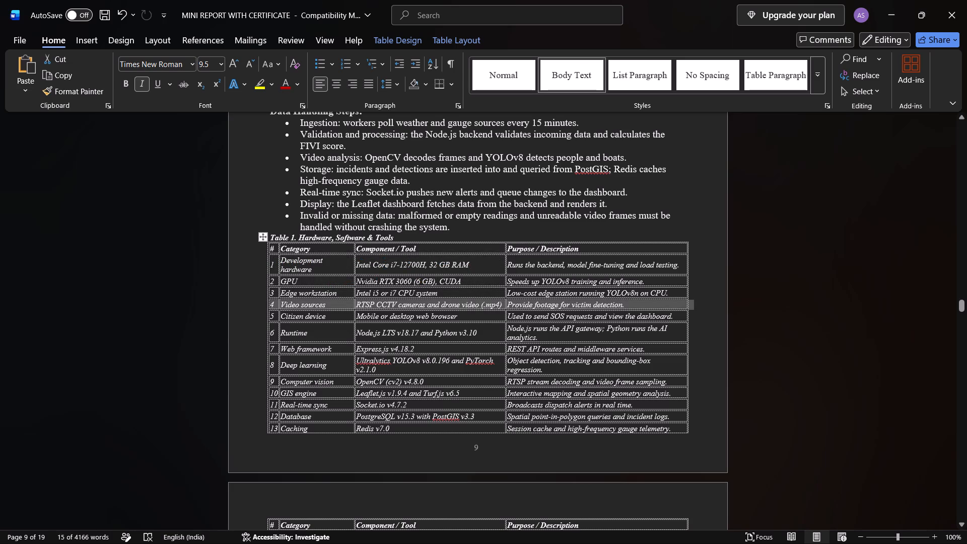
drag(696, 429, 292, 249)
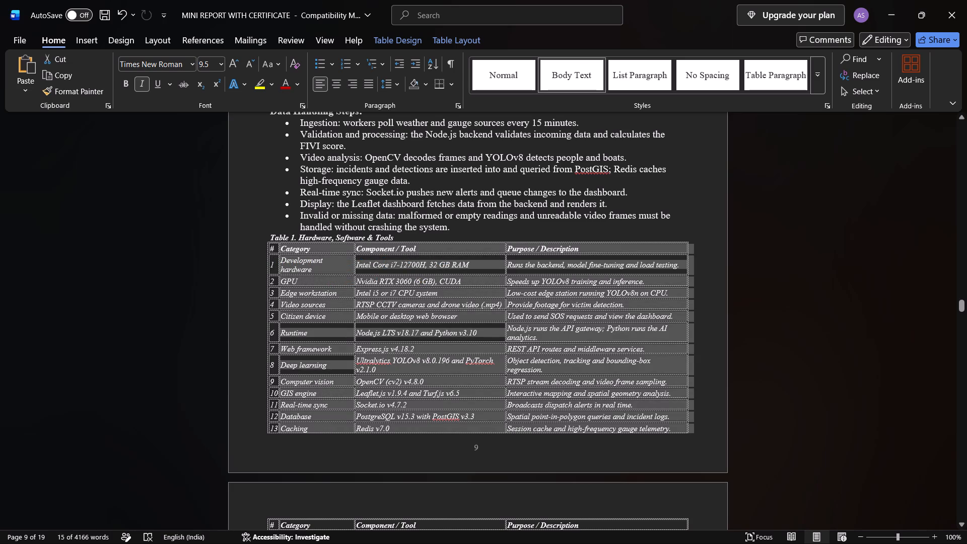
drag(292, 249, 270, 237)
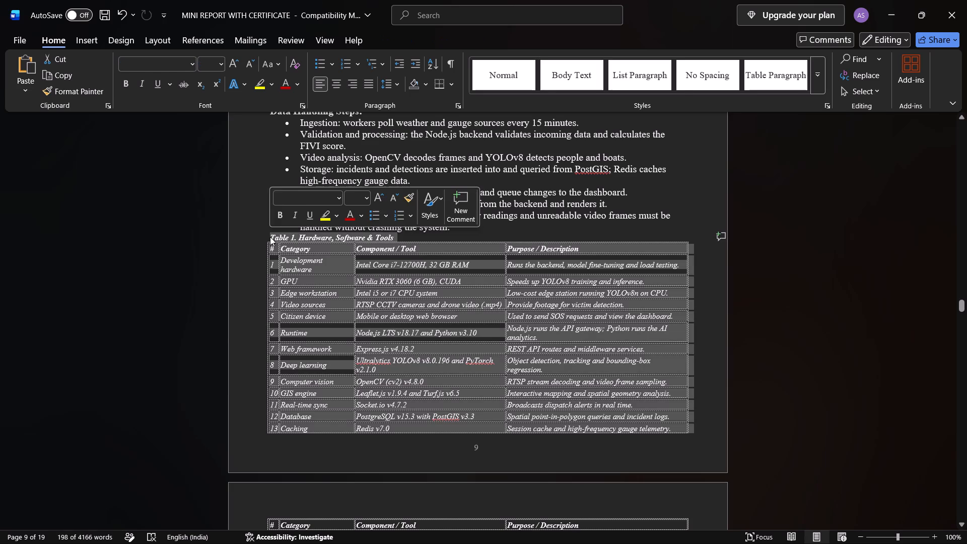
key(Delete)
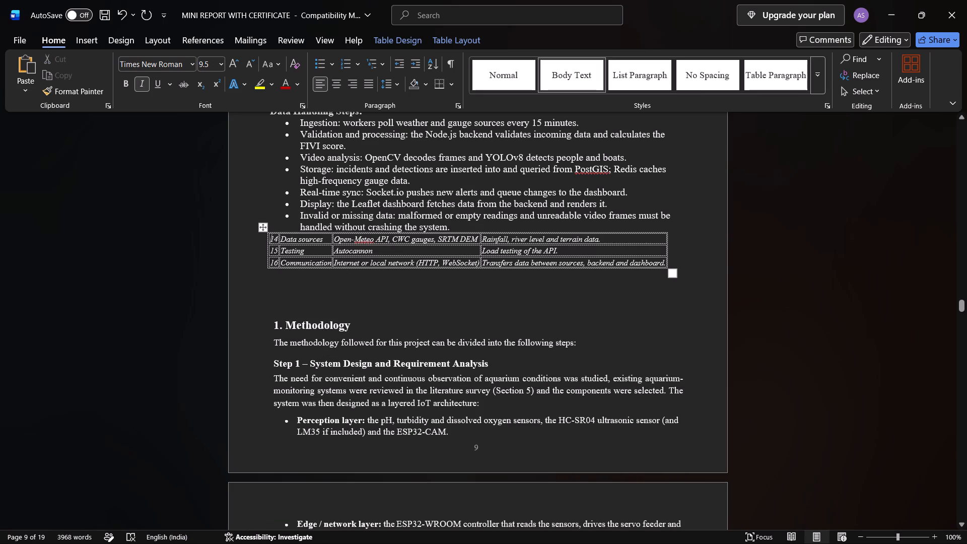
Clear the contents of the remaining table rows 14 to 16, from Data sources through Communication.
drag(681, 271, 274, 235)
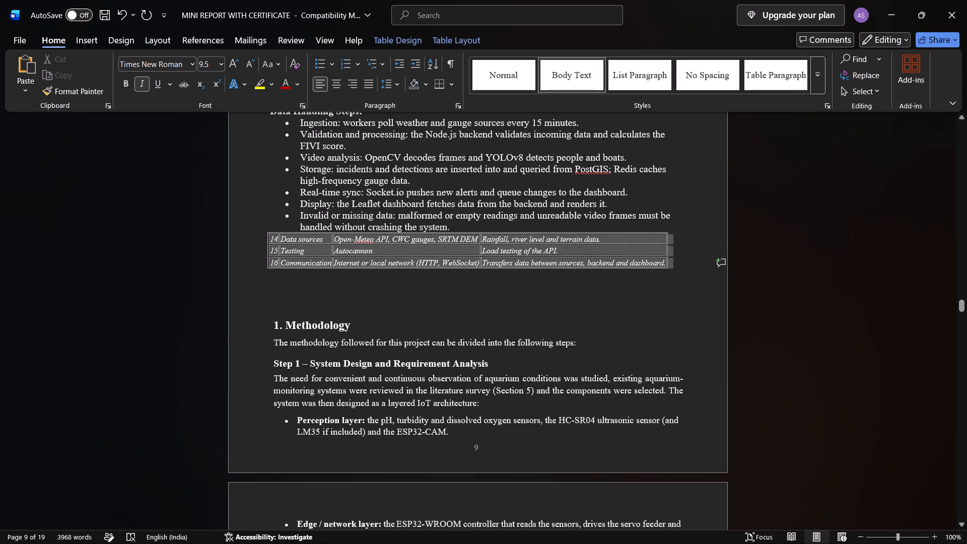
drag(274, 235, 270, 237)
key(Delete)
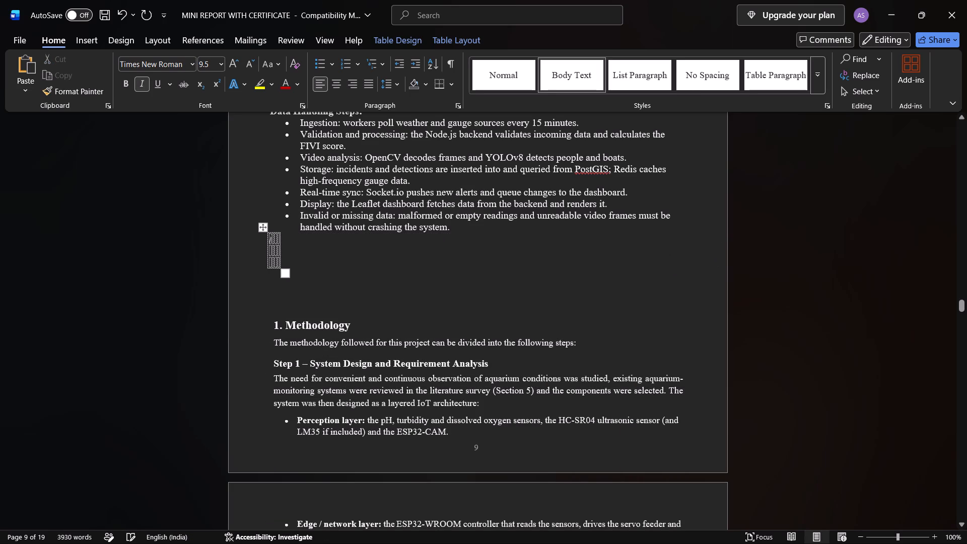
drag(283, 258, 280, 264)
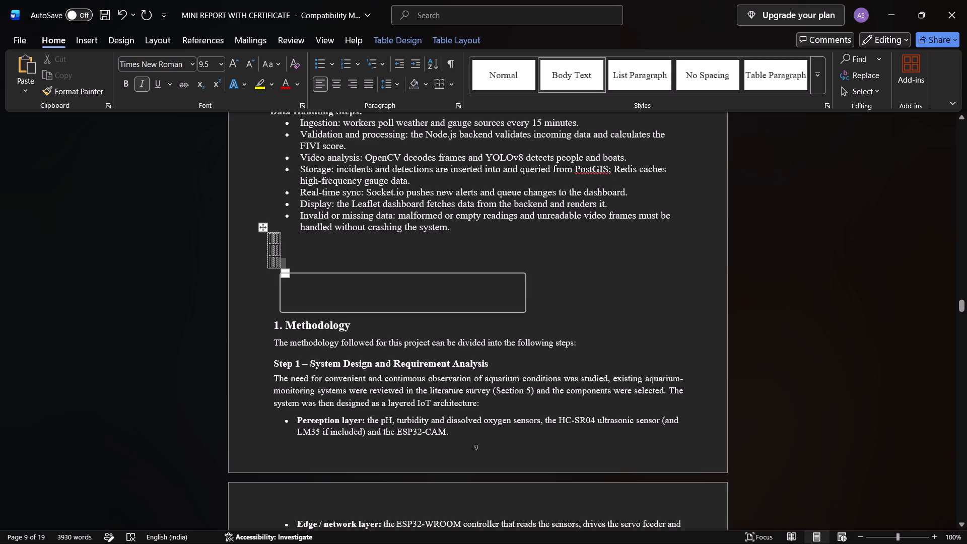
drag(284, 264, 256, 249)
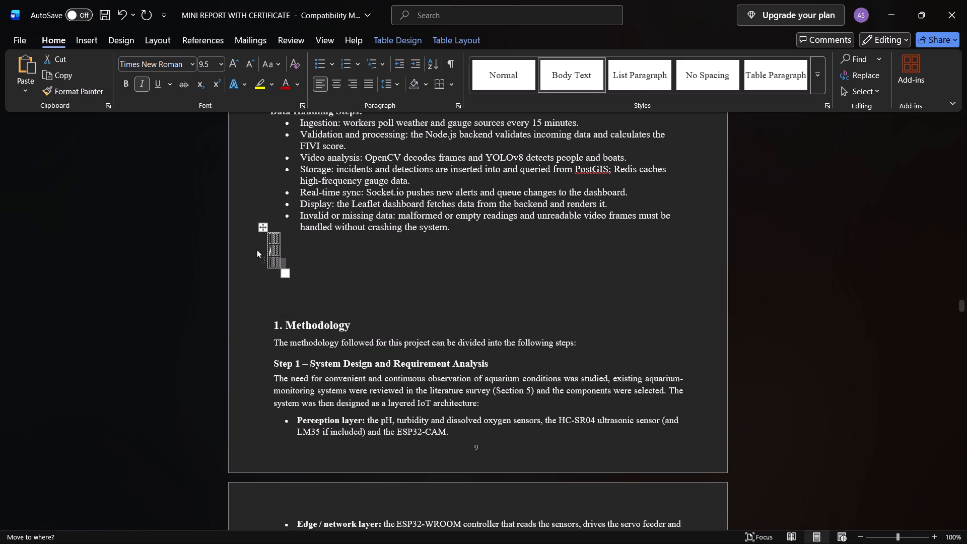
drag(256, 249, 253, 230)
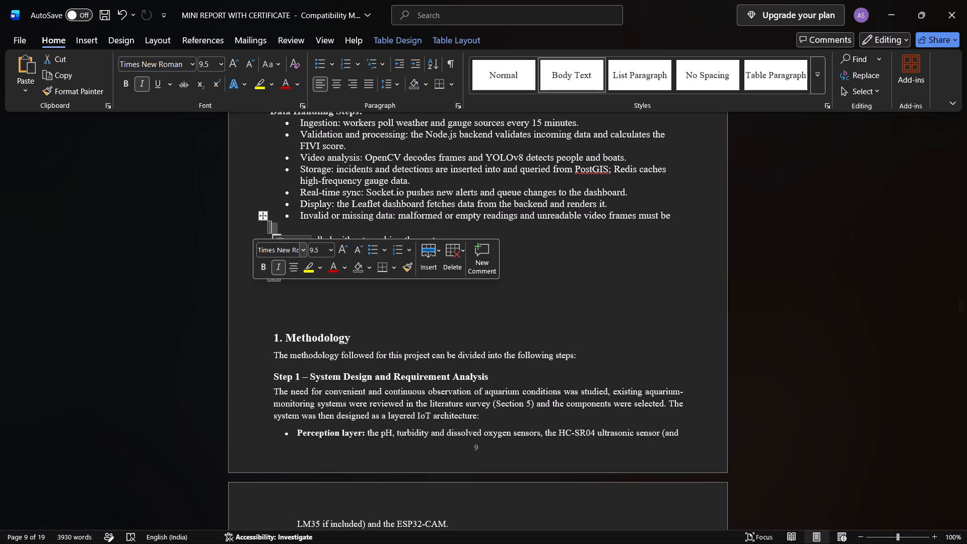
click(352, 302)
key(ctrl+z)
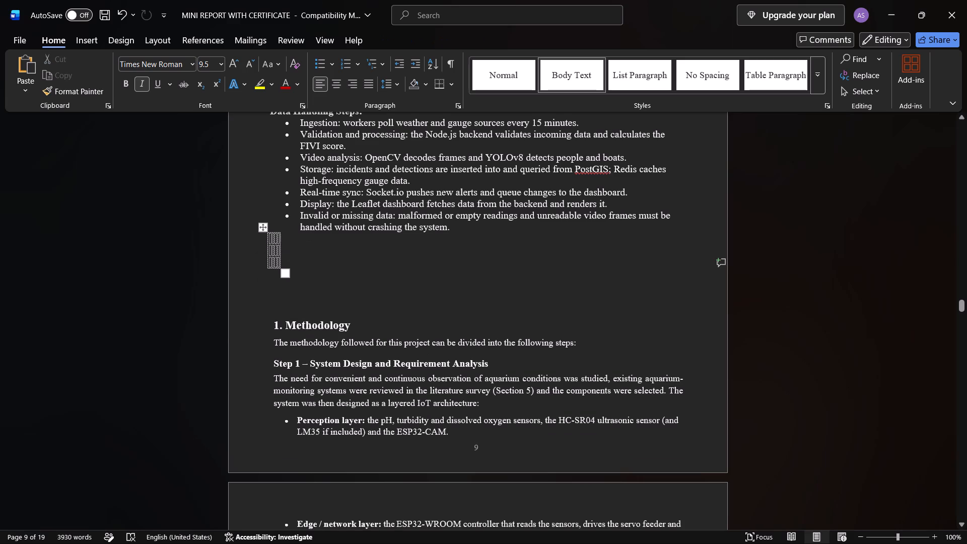
Delete the entire empty leftover table below the last Data Handling Steps bullet.
click(311, 262)
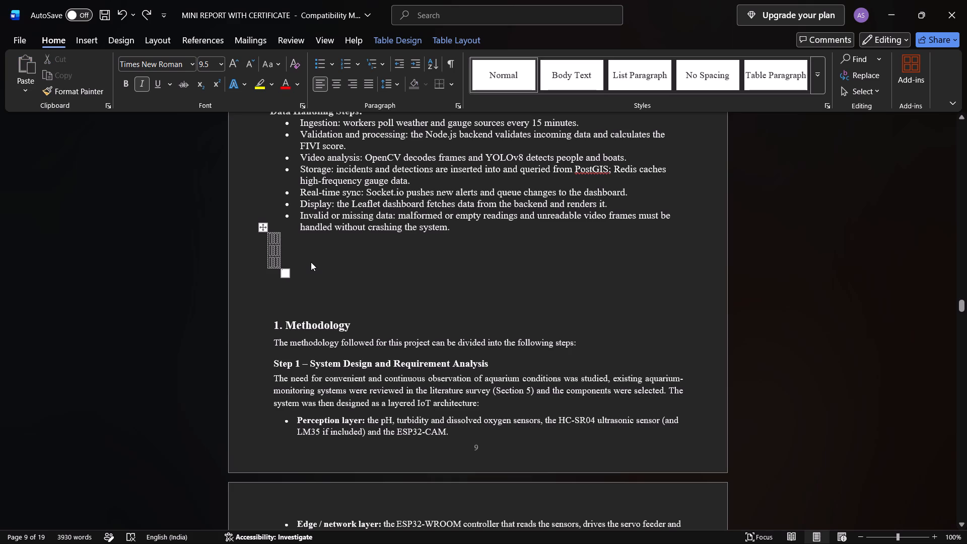
drag(308, 276, 226, 232)
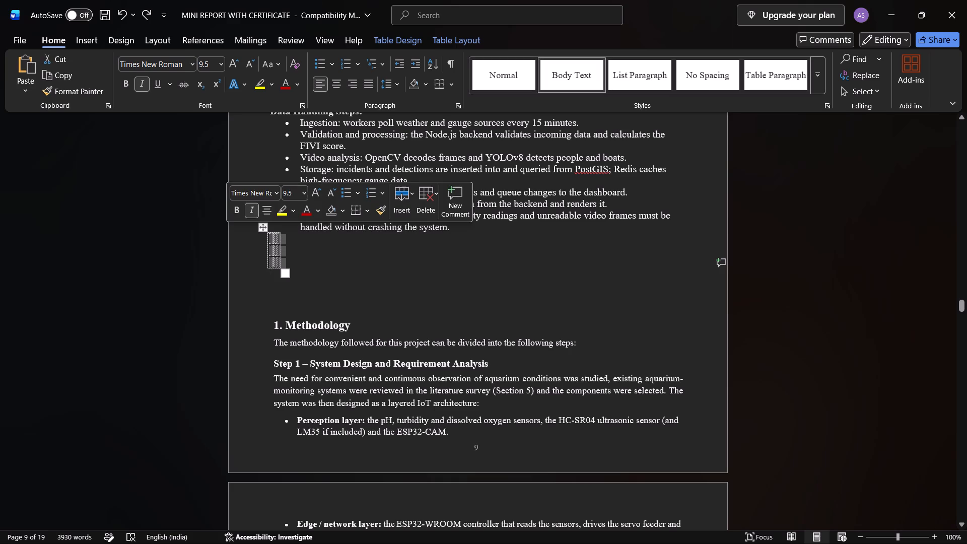
key(Delete)
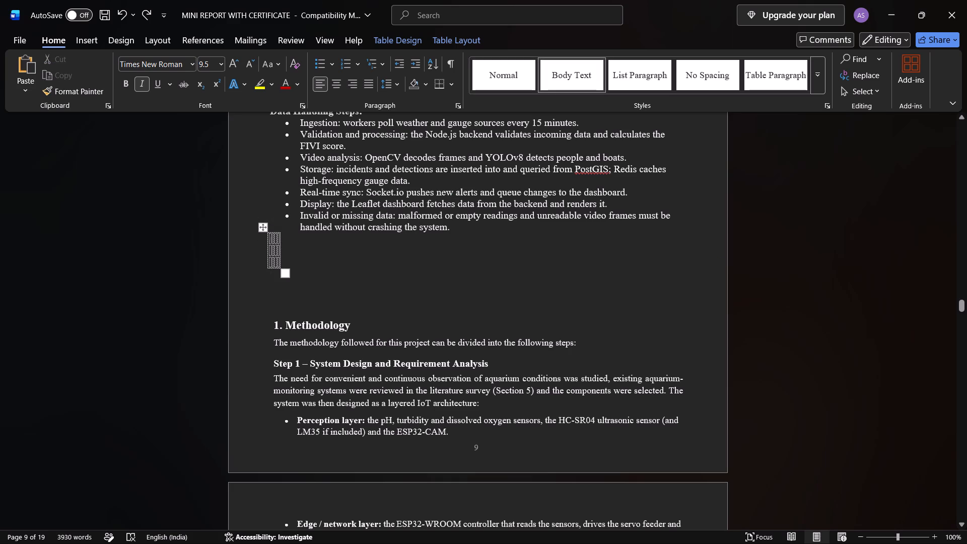
click(278, 242)
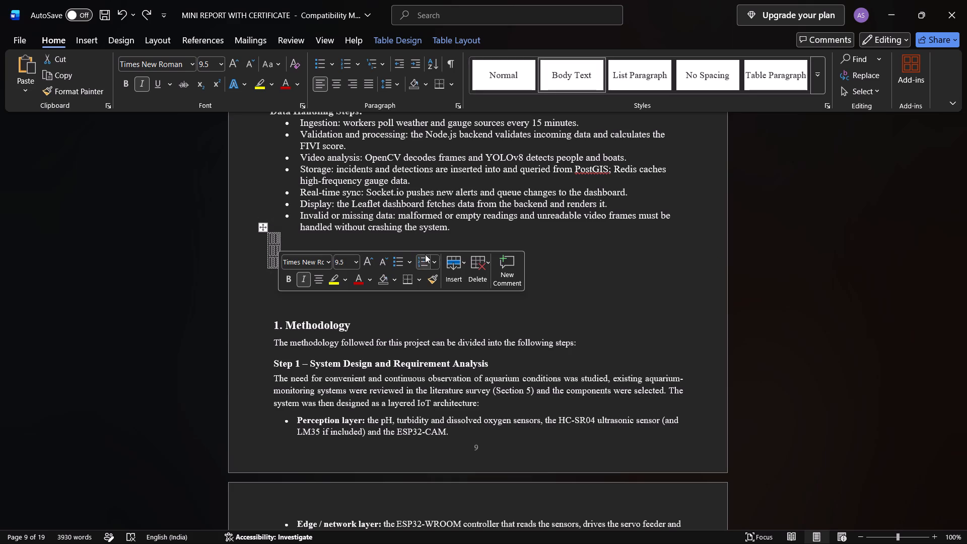
click(471, 261)
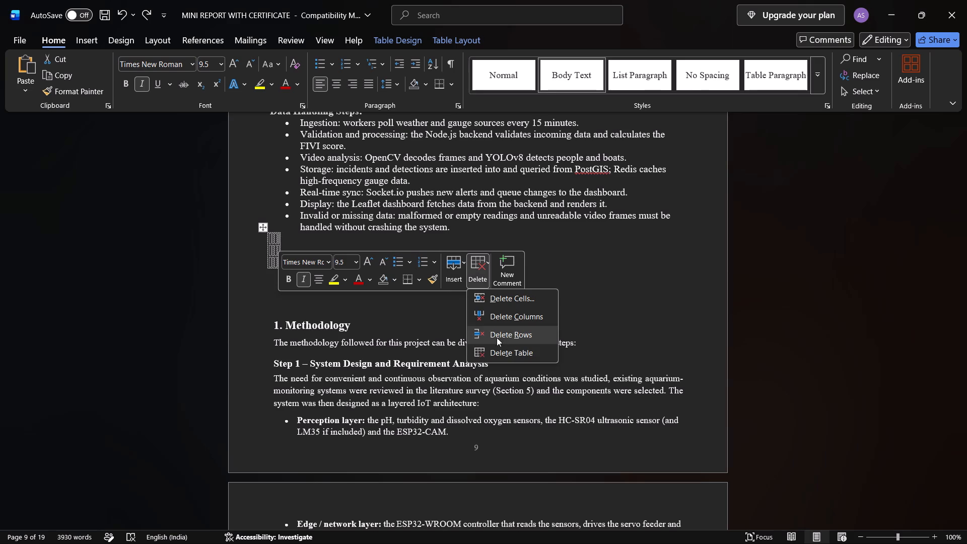
click(505, 352)
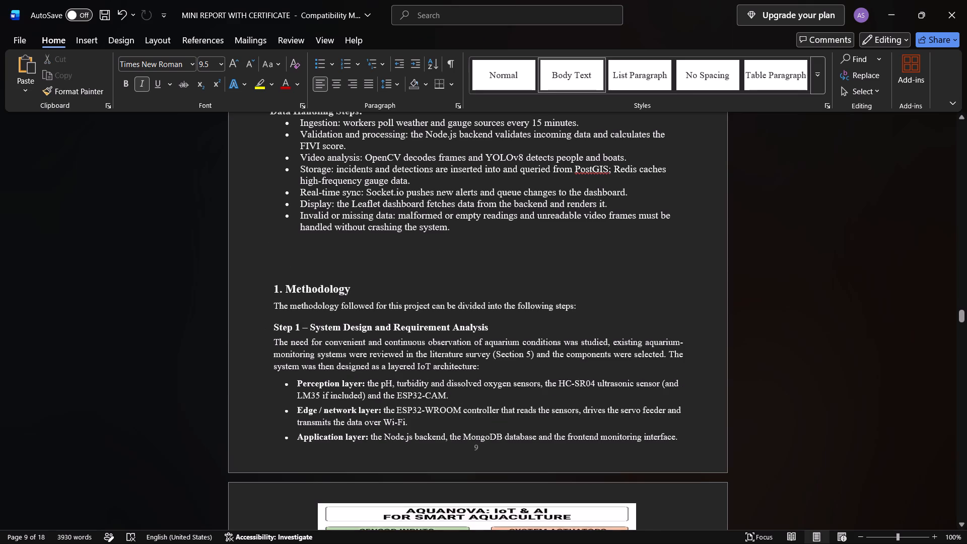
Turn off italics for the empty line above "1. Methodology".
click(140, 80)
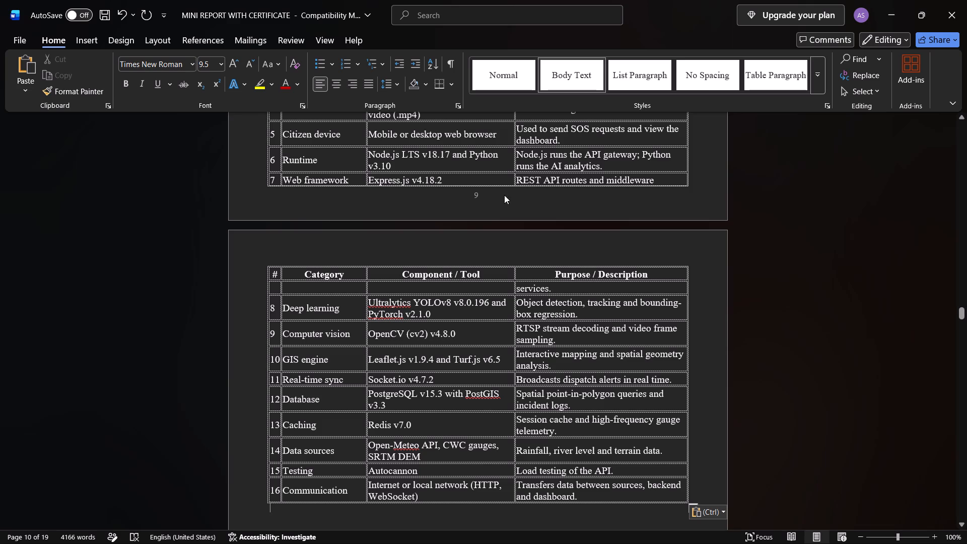
Insert blank, unbulleted space between the last Data Handling Steps bullet and the "Table 1. Hardware, Software & Tools" caption.
scroll(533, 241, up, 1)
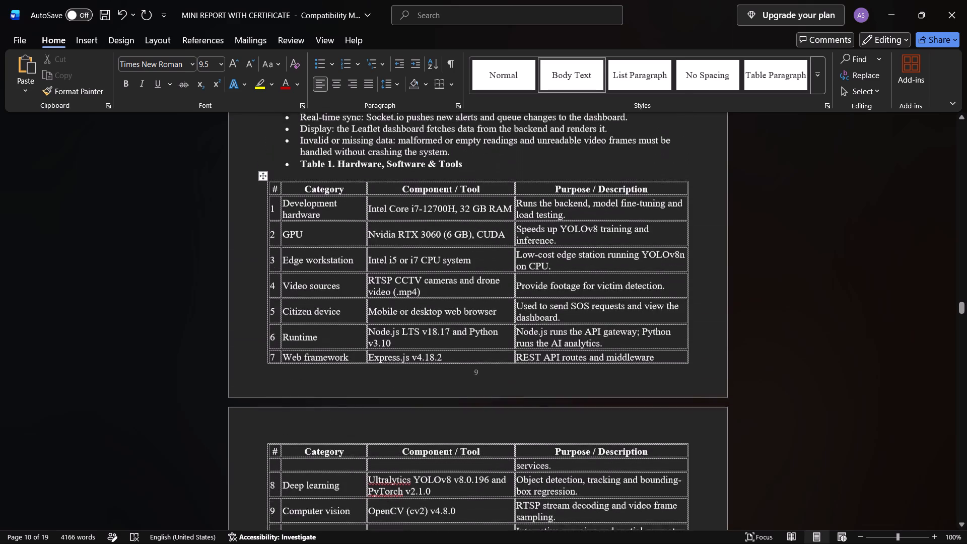
scroll(533, 241, up, 1)
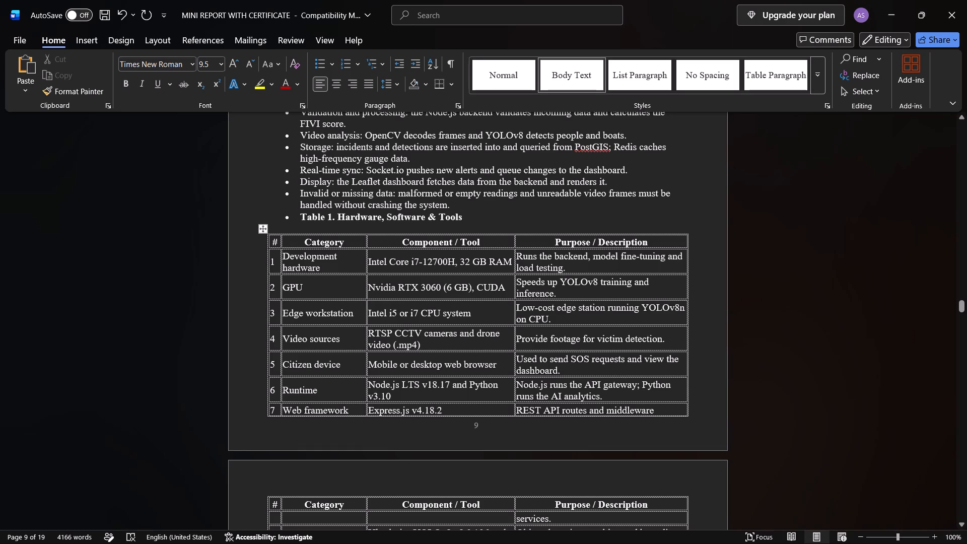
click(446, 202)
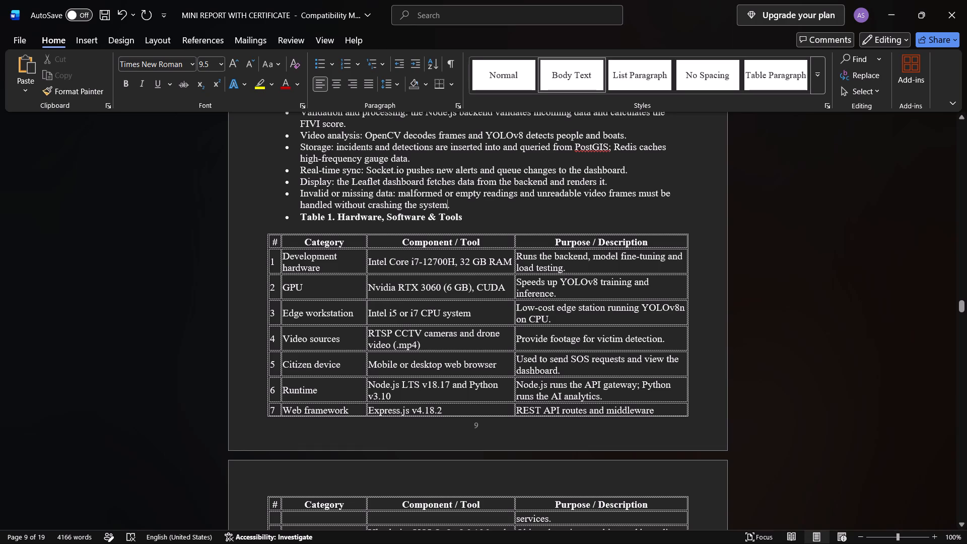
click(451, 202)
key(Return)
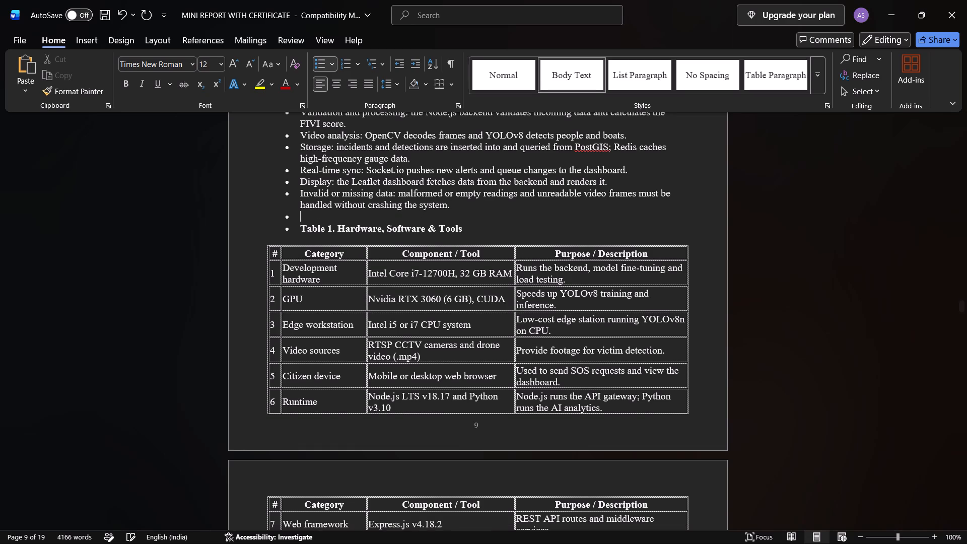
key(BackSpace)
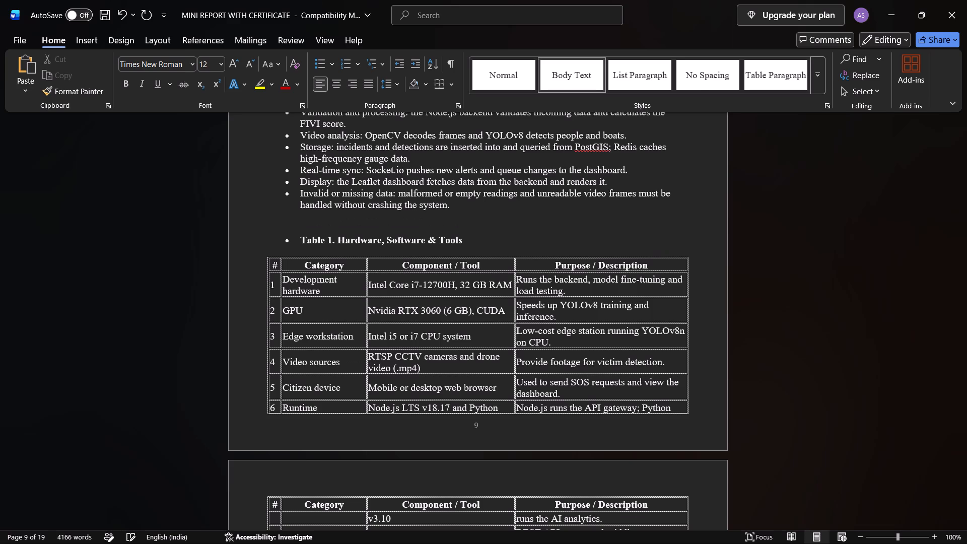
Remove the bullet from the "Table 1. Hardware, Software & Tools" caption and set its font size to 16.
click(295, 241)
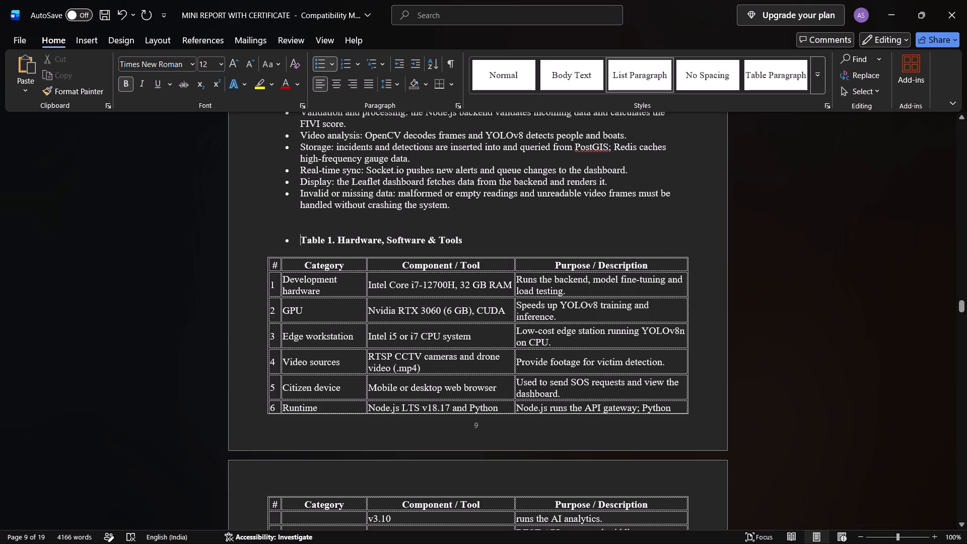
key(BackSpace)
drag(470, 240, 290, 245)
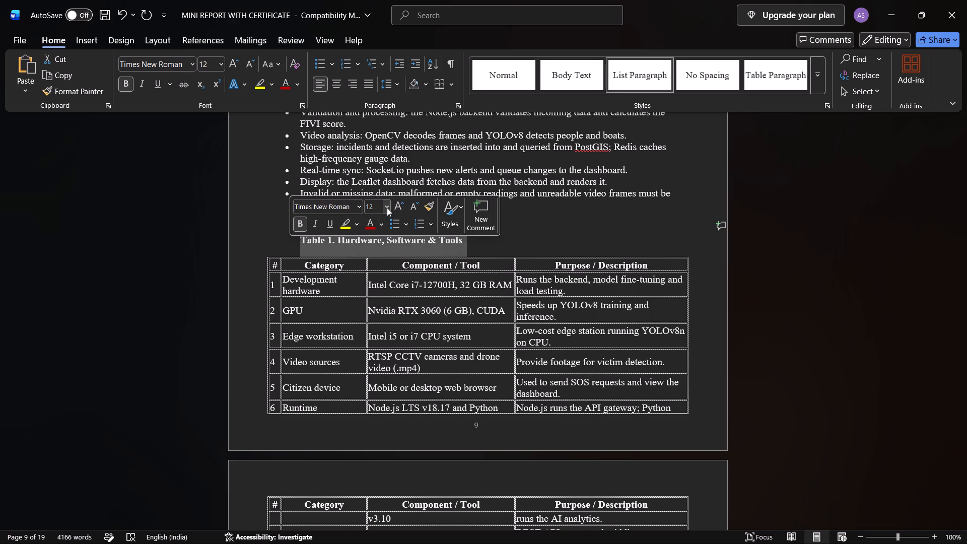
click(387, 208)
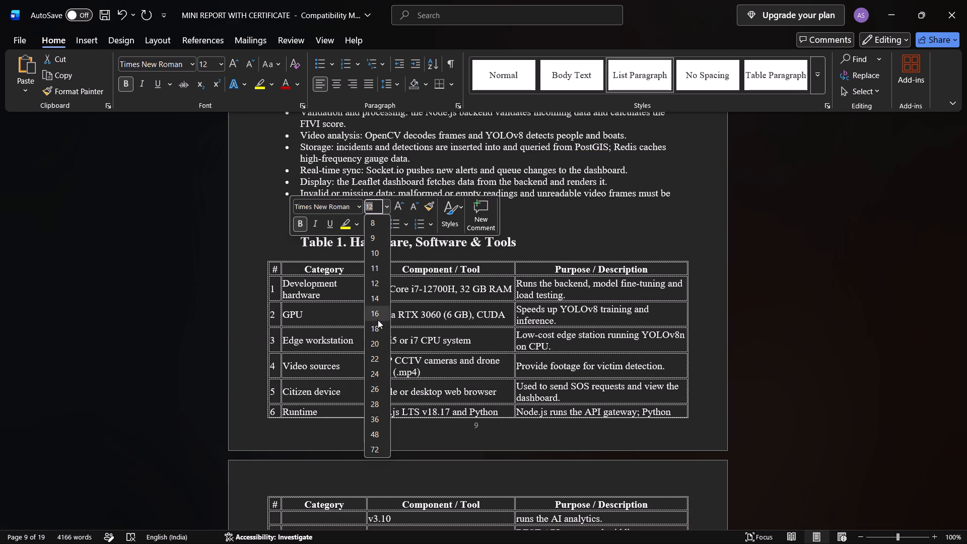
click(378, 320)
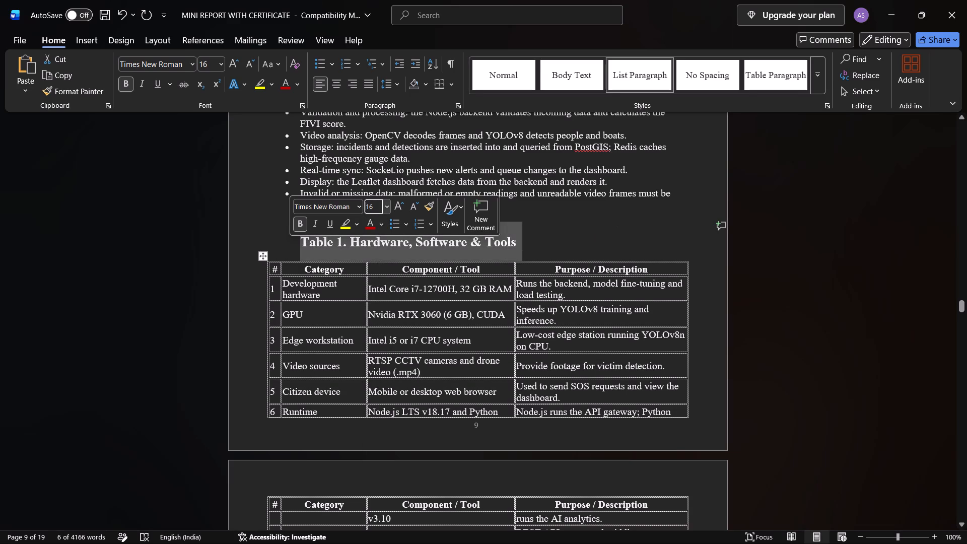
Set the font size of the whole Hardware, Software & Tools table, from header through row 16, to 12.
scroll(672, 444, down, 2)
drag(698, 479, 275, 180)
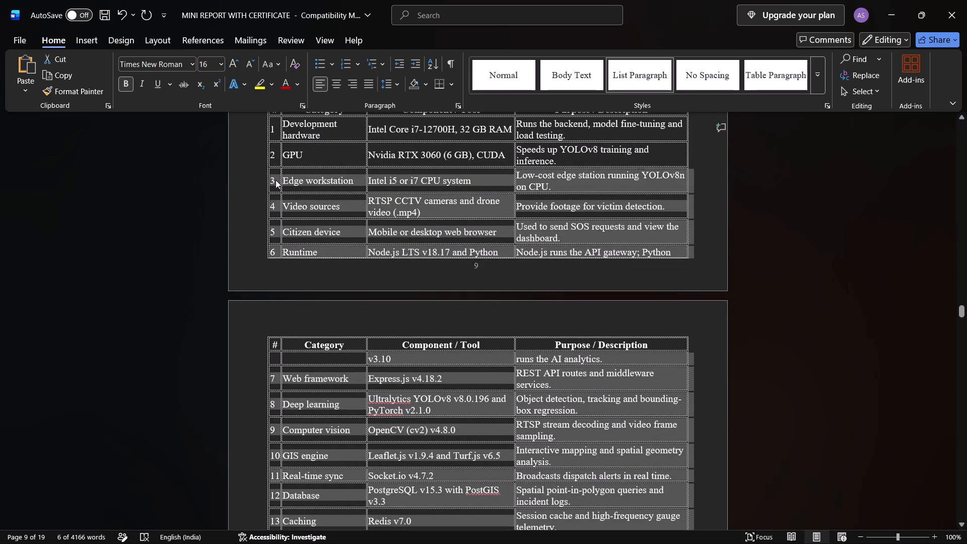
drag(275, 180, 275, 436)
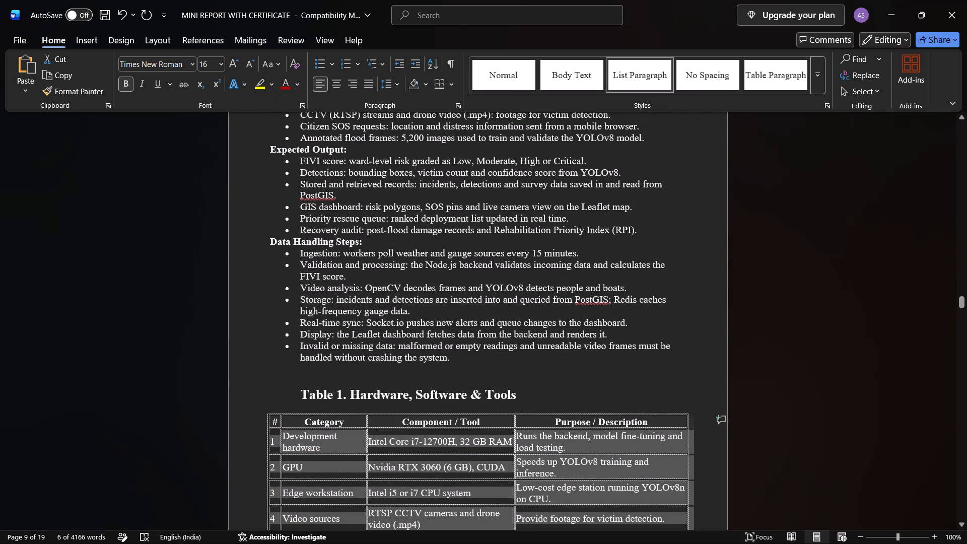
drag(275, 436, 259, 421)
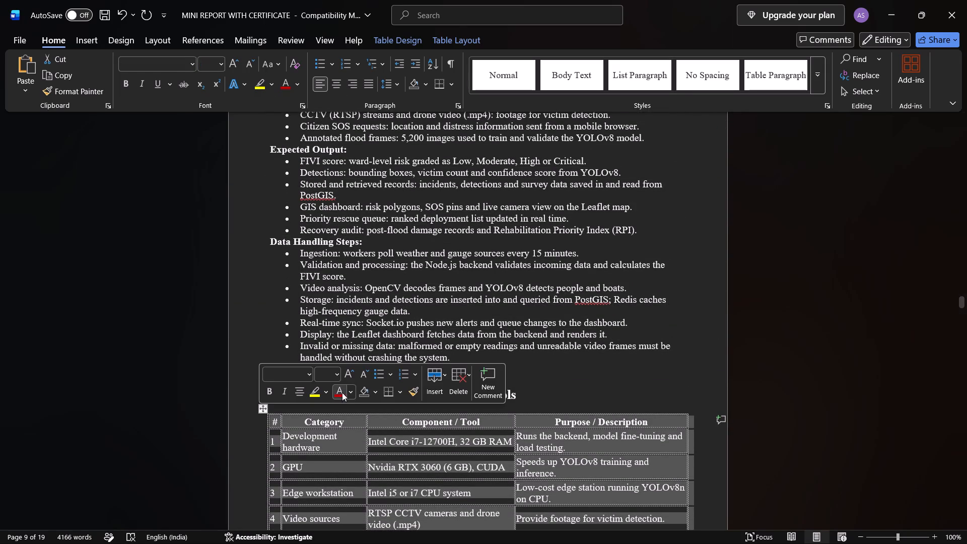
click(336, 375)
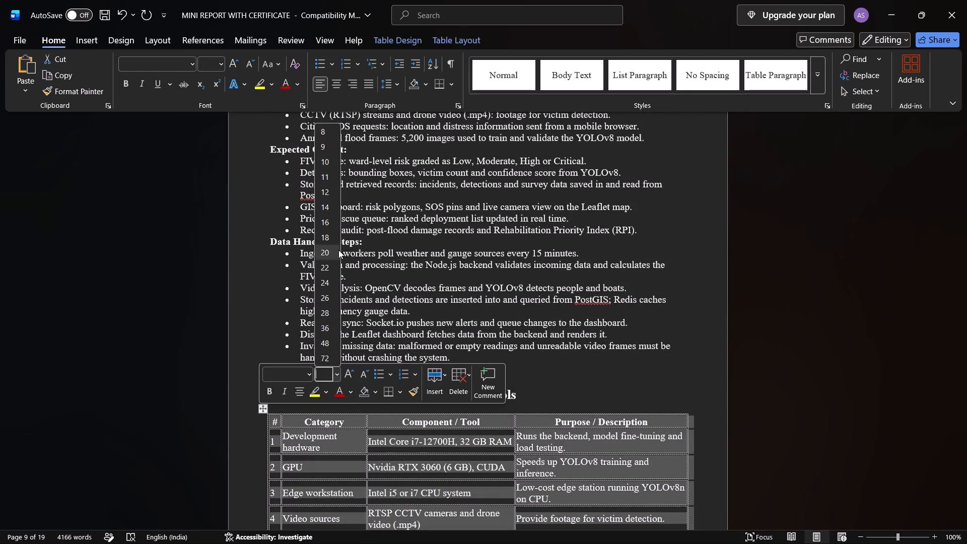
click(326, 197)
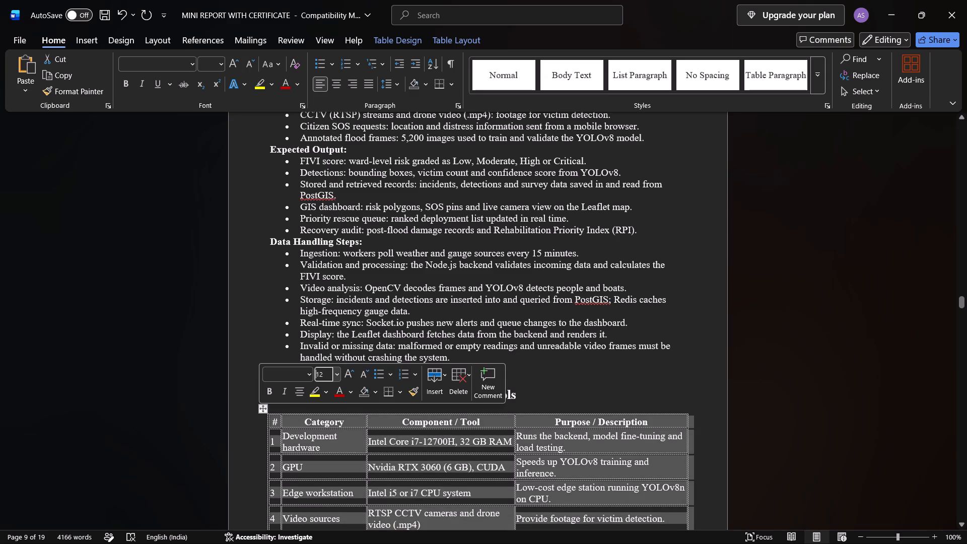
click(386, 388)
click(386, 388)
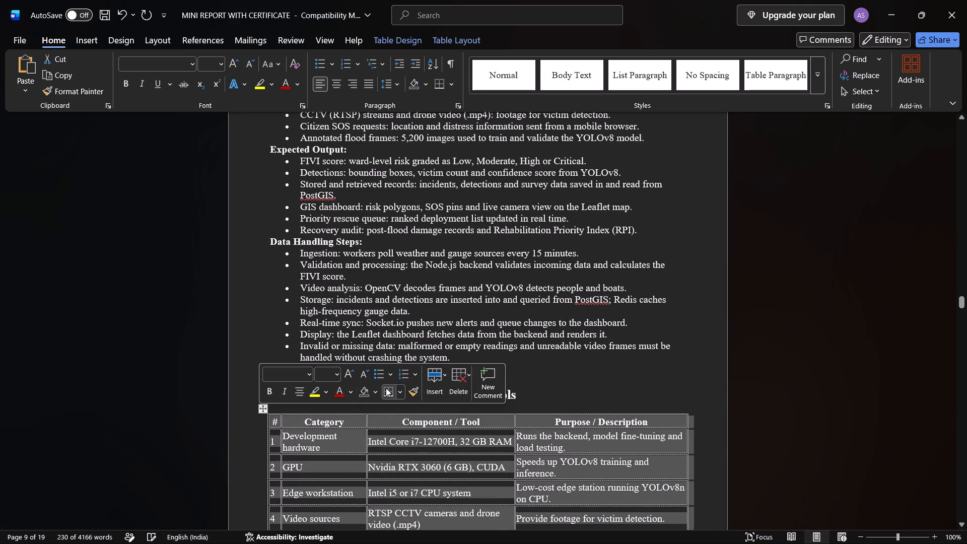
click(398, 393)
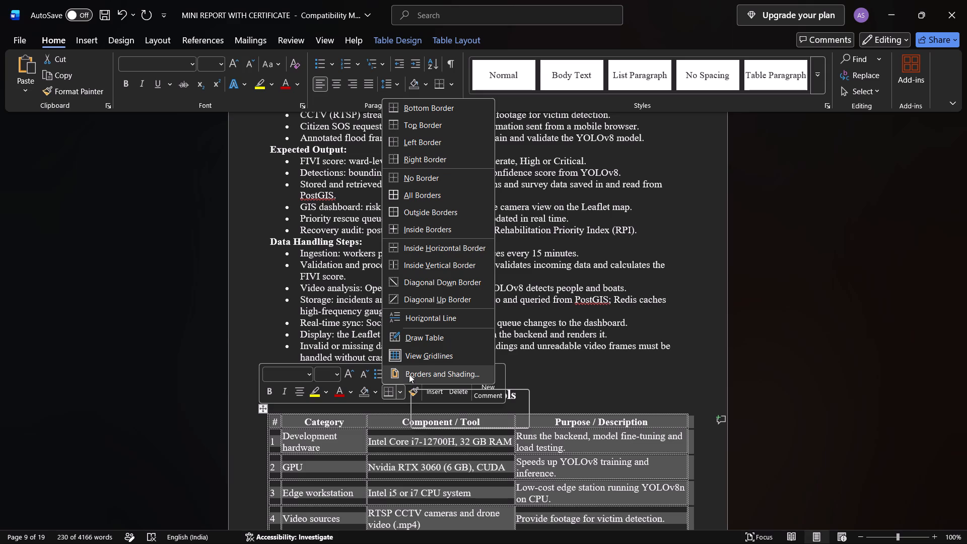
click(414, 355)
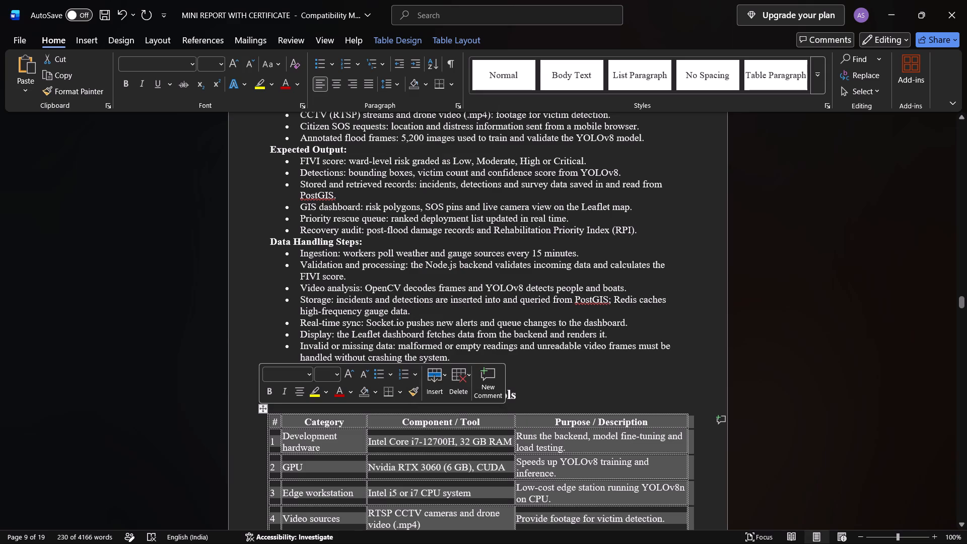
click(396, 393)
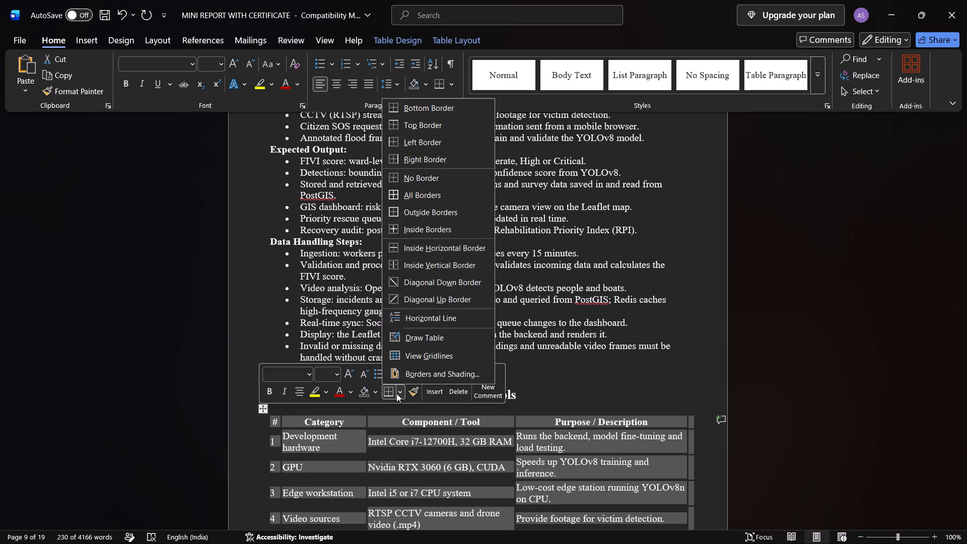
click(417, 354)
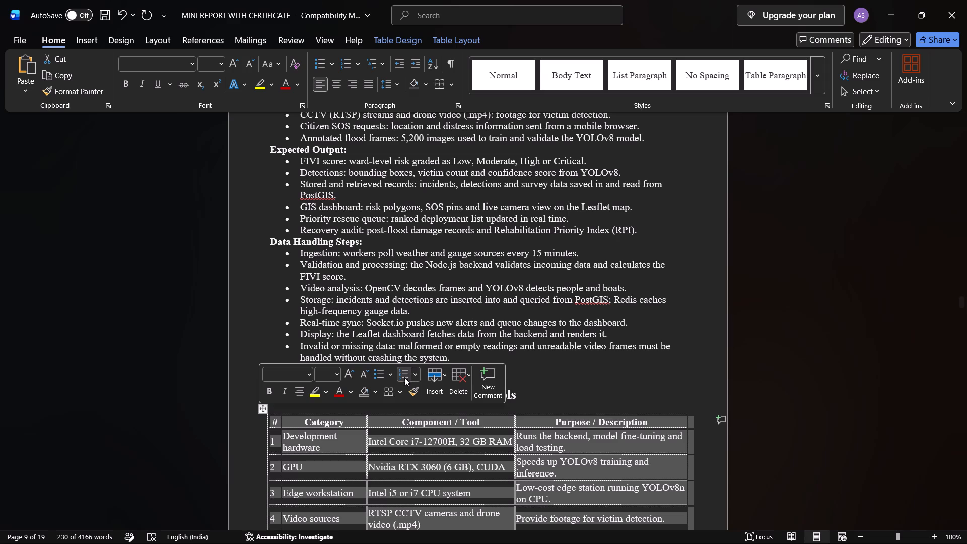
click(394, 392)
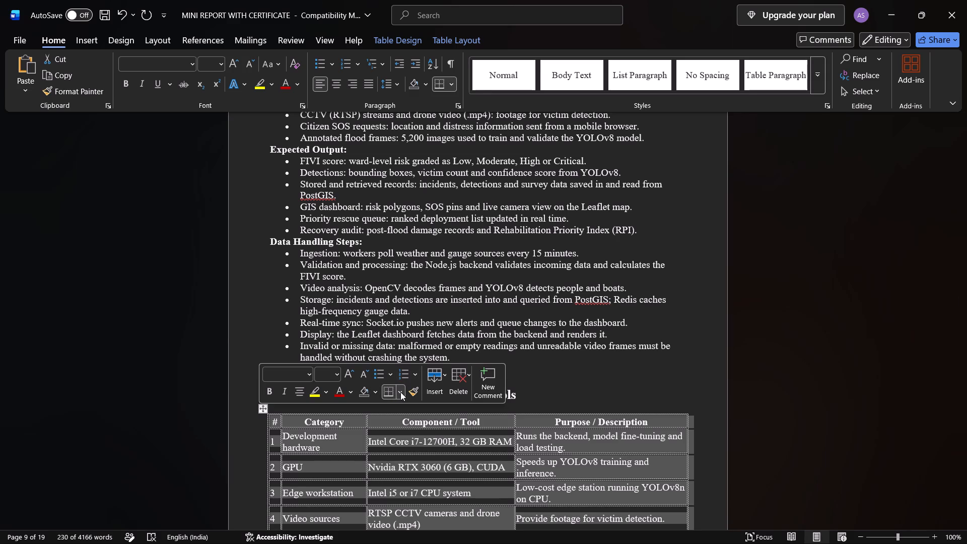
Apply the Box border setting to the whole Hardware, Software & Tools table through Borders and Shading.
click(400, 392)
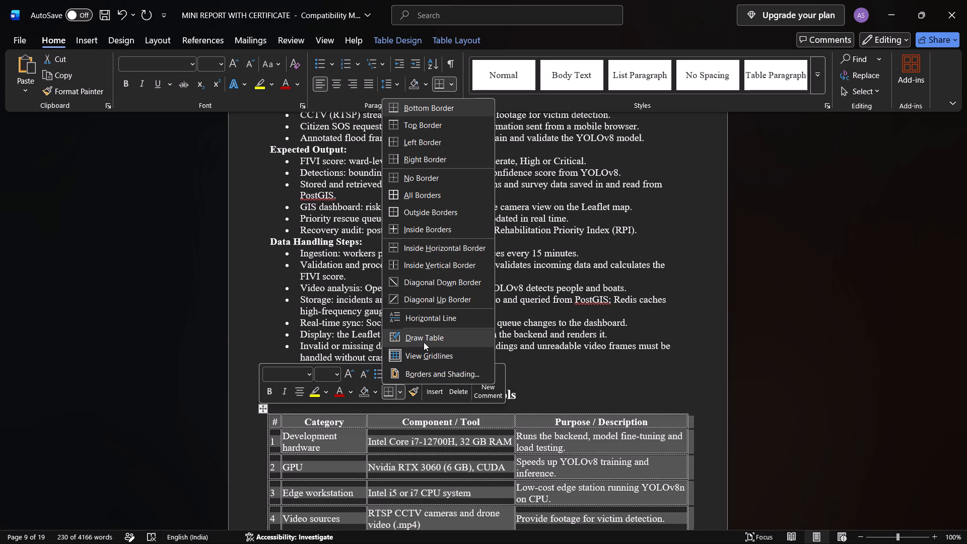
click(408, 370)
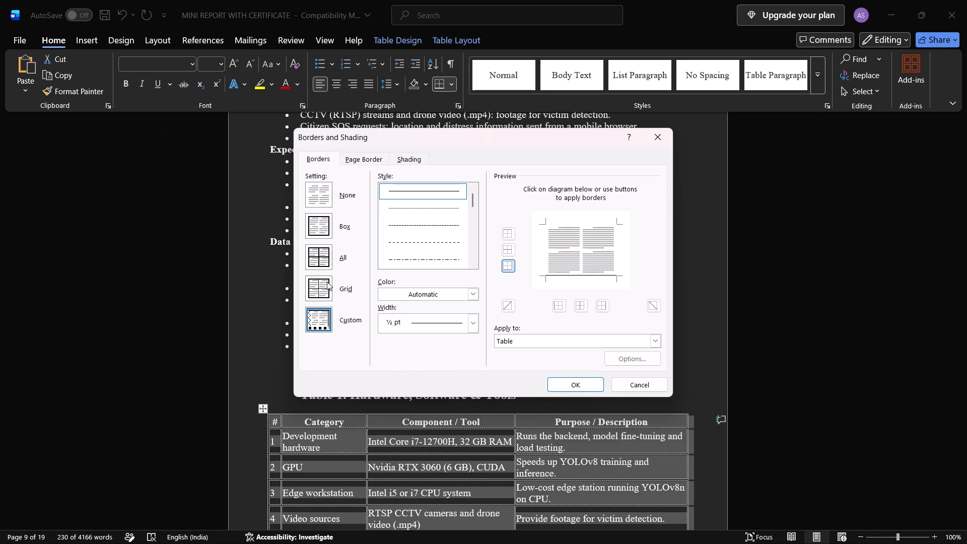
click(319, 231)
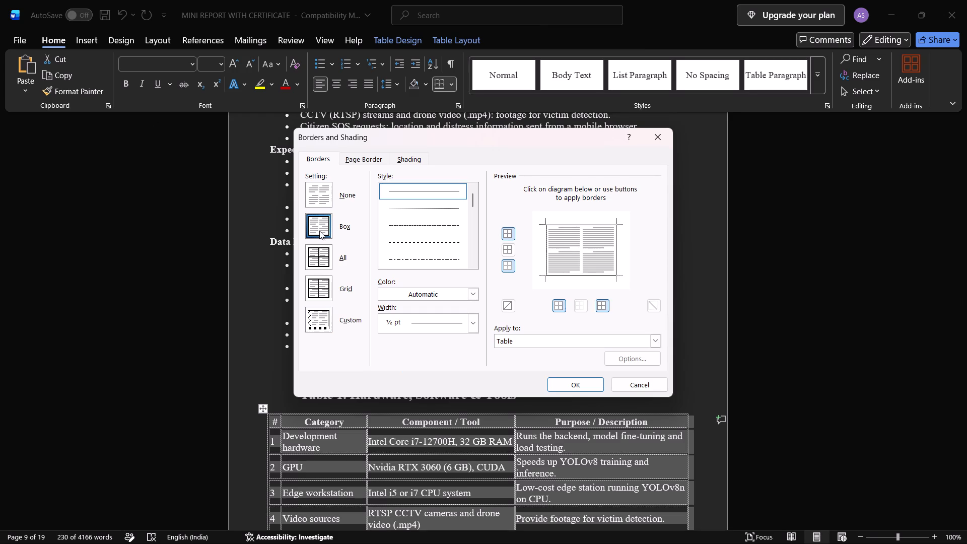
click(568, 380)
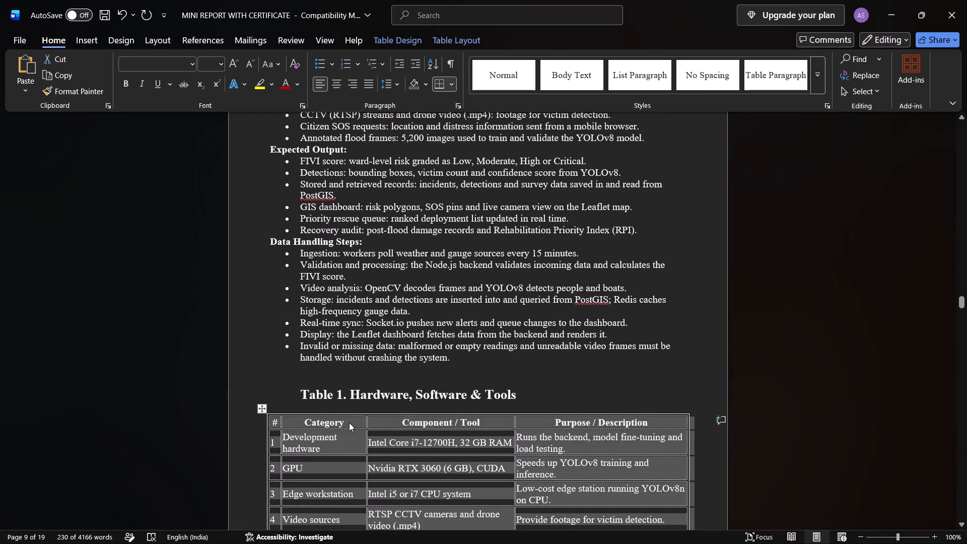
Apply All Borders to the Hardware, Software & Tools table and deselect it.
click(451, 81)
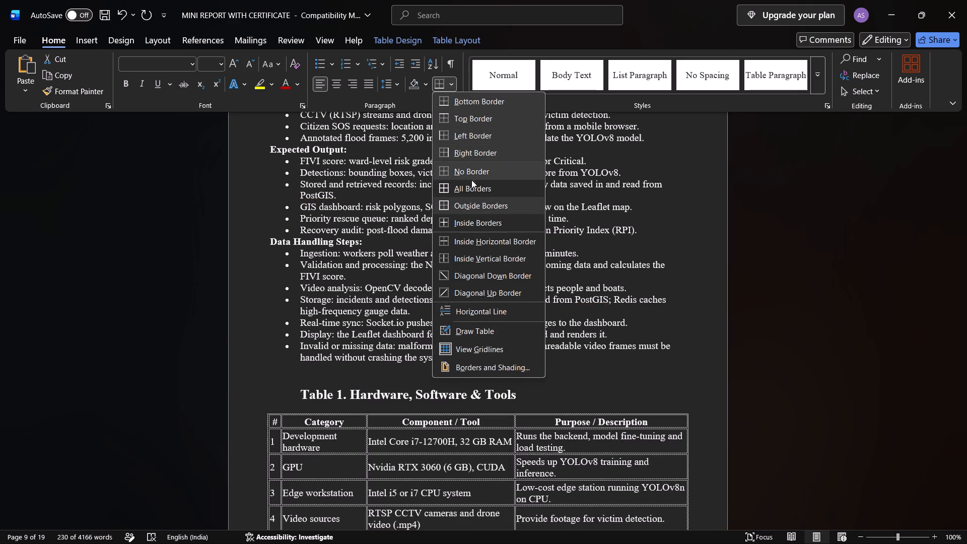
click(473, 182)
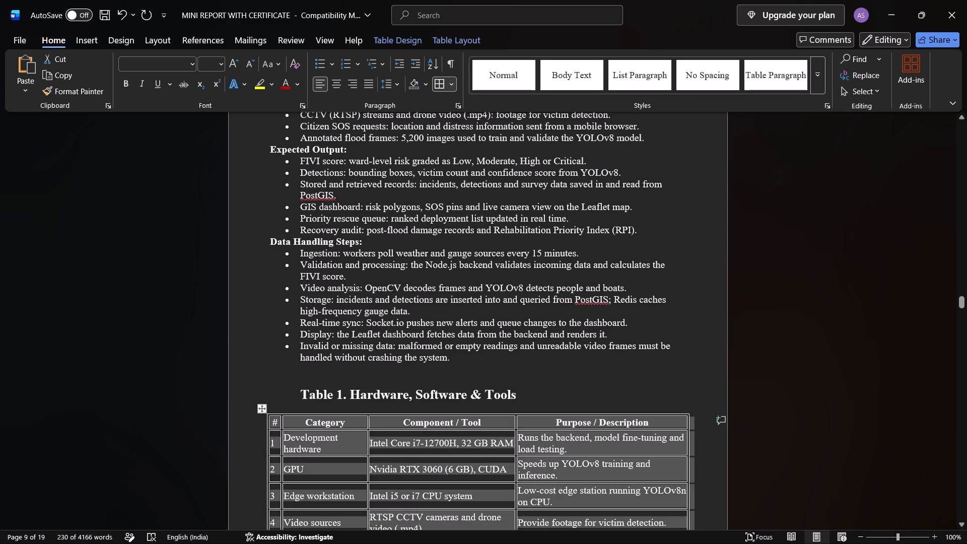
click(259, 361)
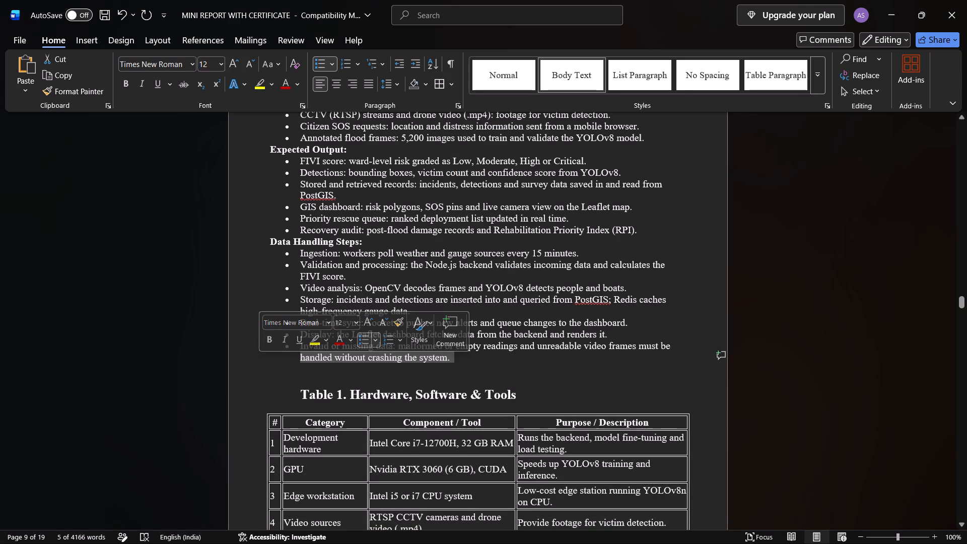
Review the bordered table through row 16 and the Hardware, Data & Tools section back up to its heading.
scroll(654, 354, down, 3)
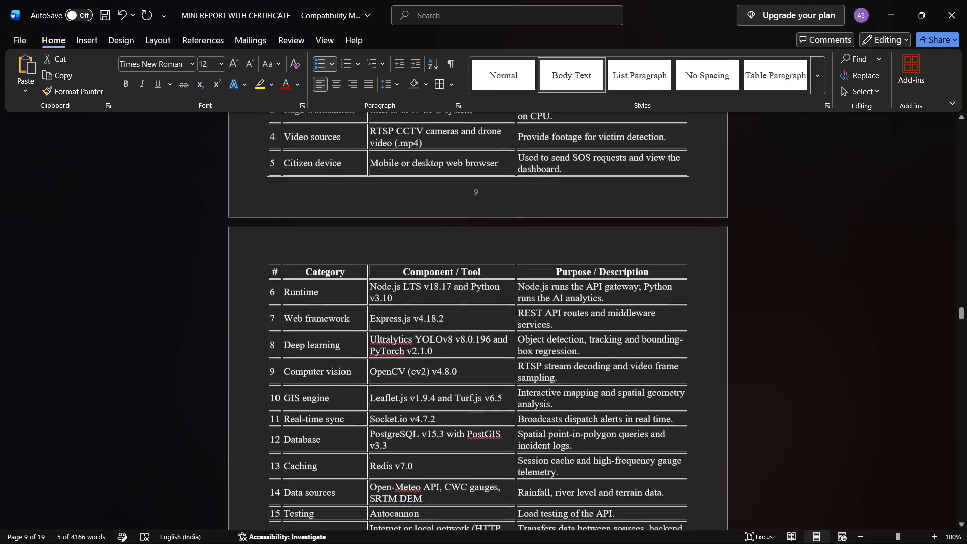
scroll(654, 354, down, 2)
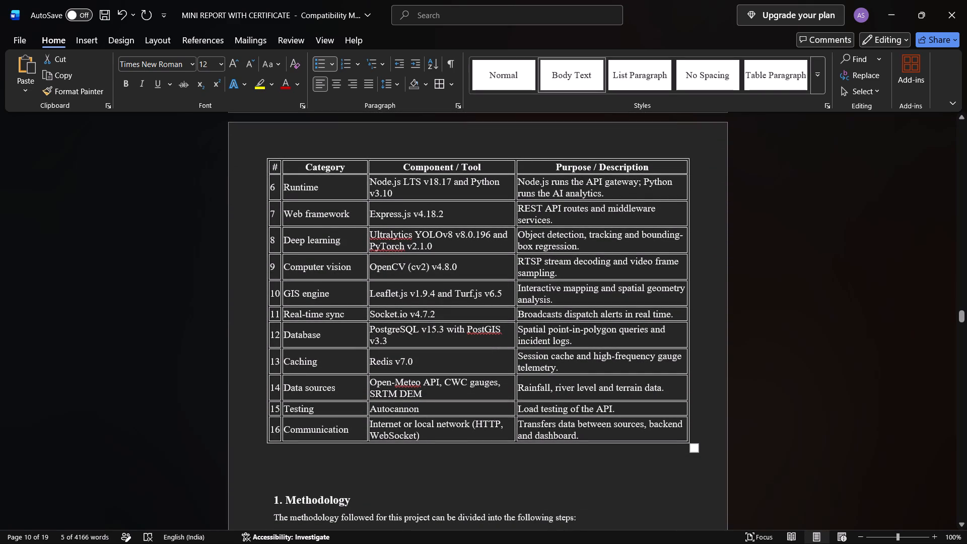
scroll(654, 354, up, 1)
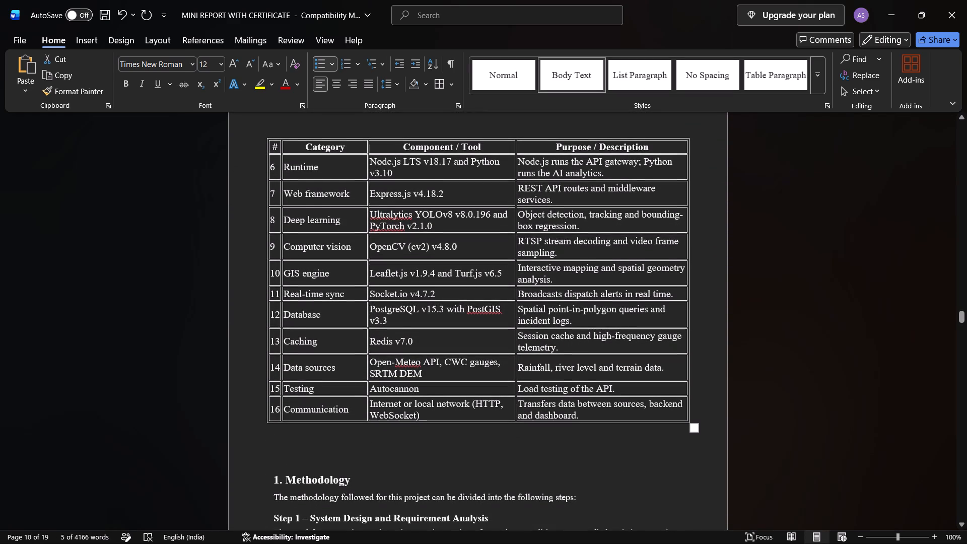
scroll(654, 354, up, 1)
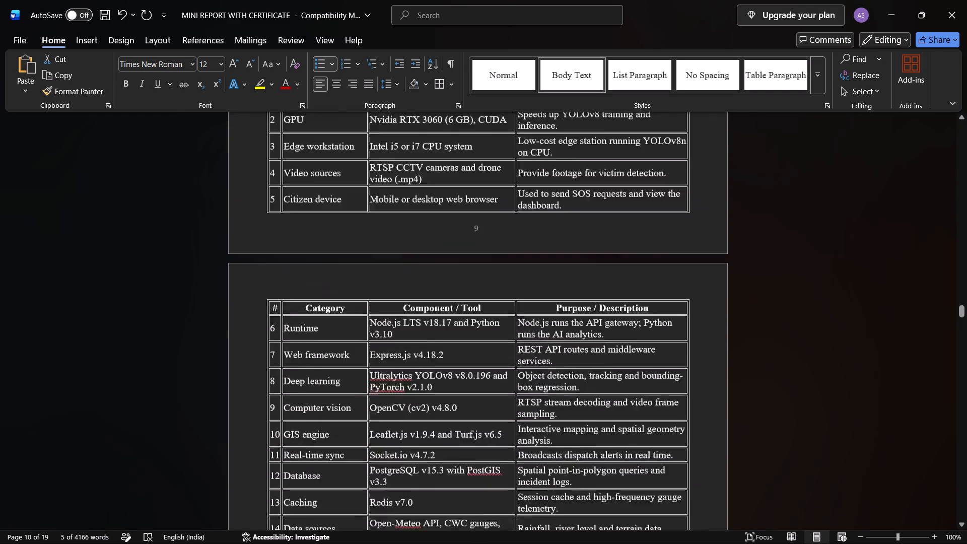
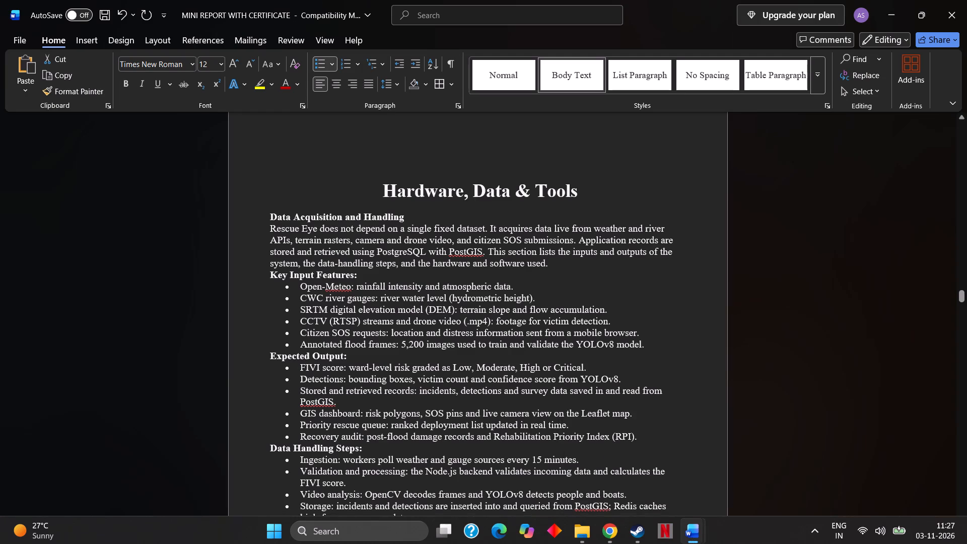
scroll(565, 420, down, 6)
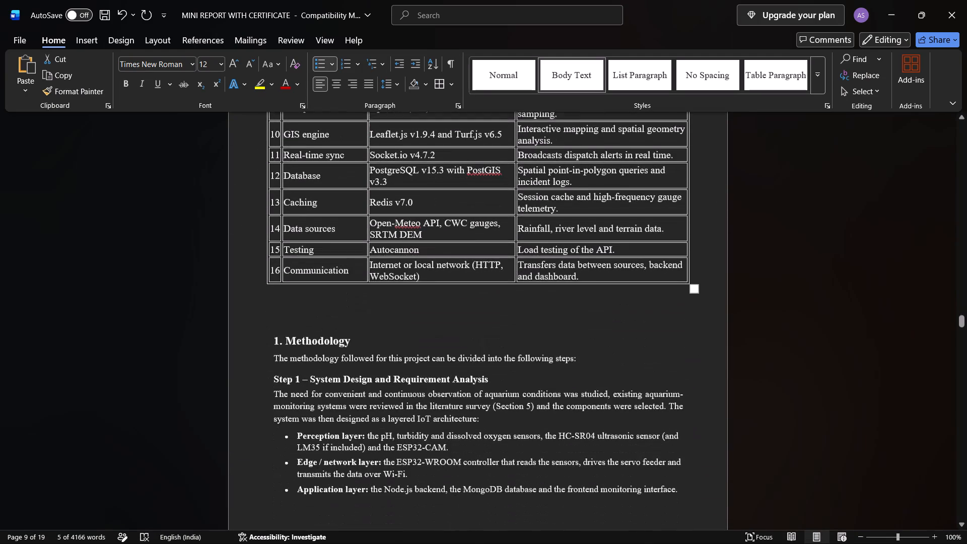
click(337, 312)
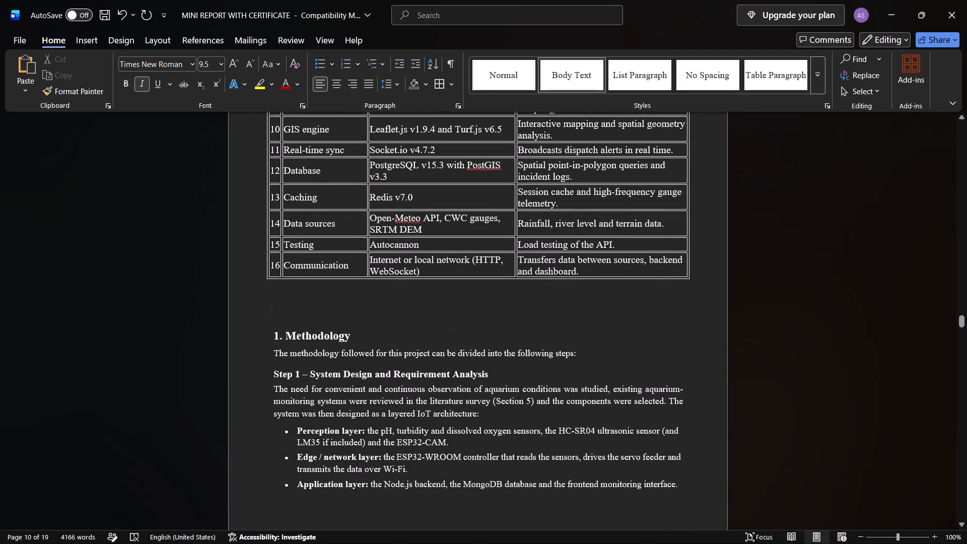
click(145, 84)
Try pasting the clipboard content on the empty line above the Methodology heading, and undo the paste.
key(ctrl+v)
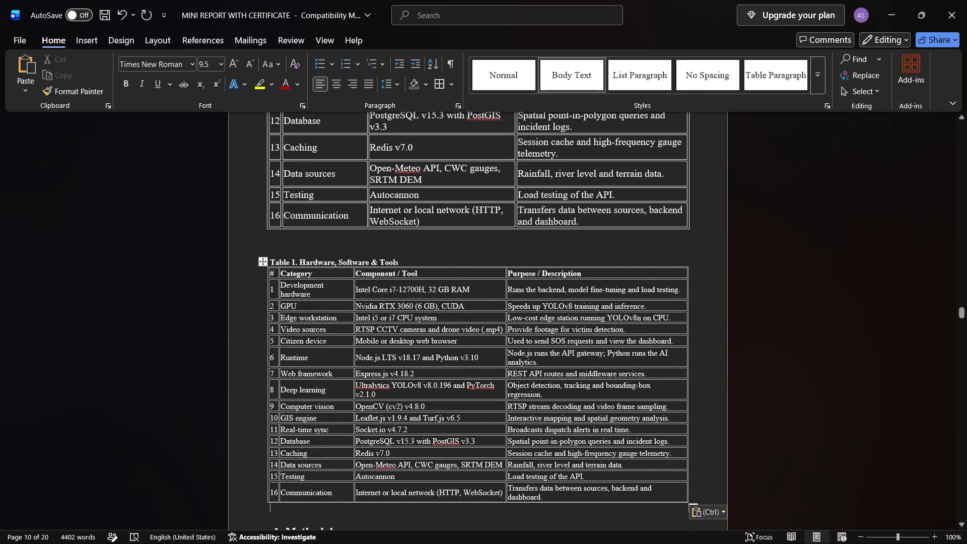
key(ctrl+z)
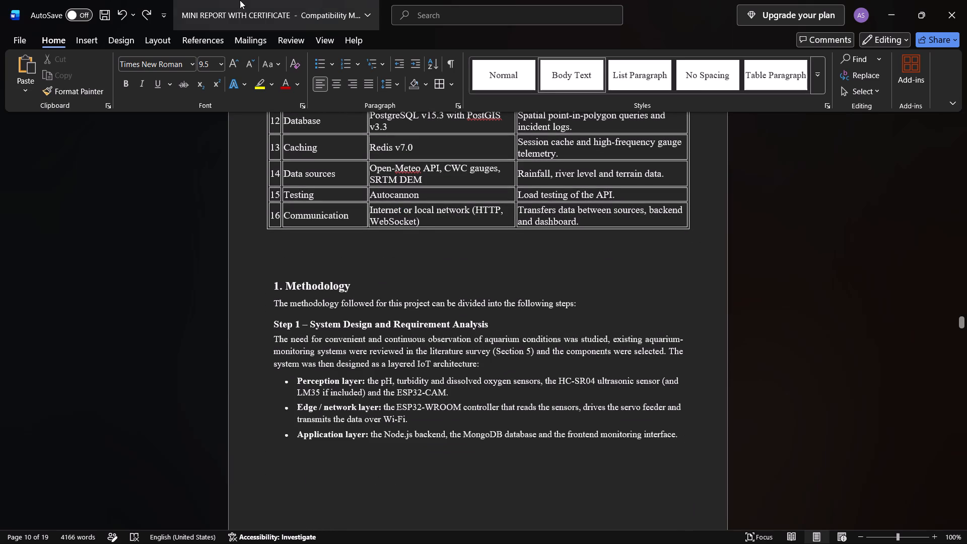
Insert the picture rescue_eye_workflow_diagram from the Downloads folder on the empty line below Table 1.
click(86, 38)
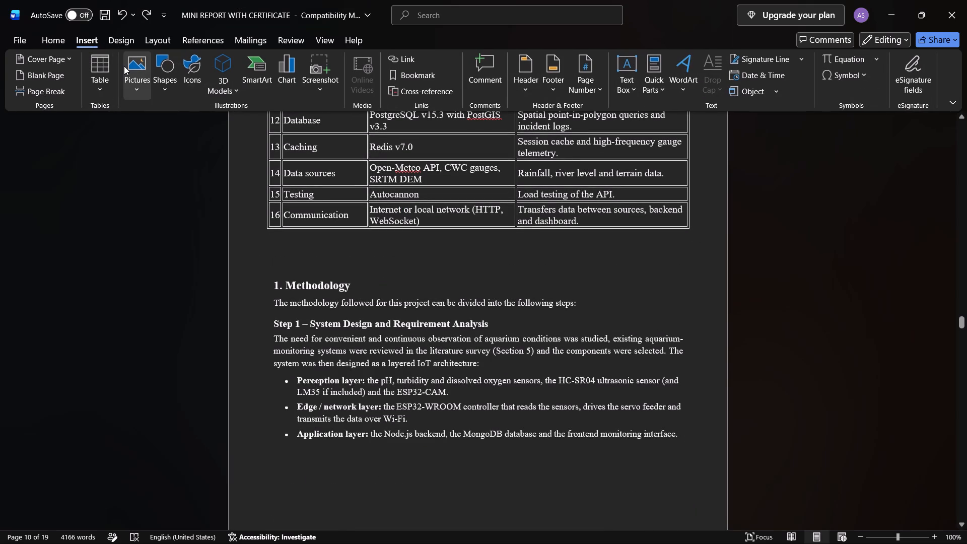
click(124, 66)
click(152, 127)
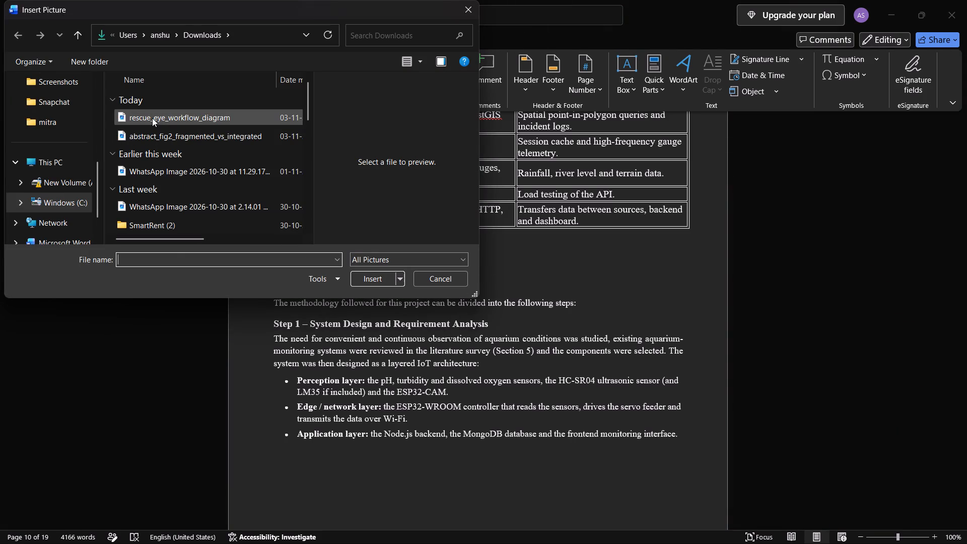
click(152, 118)
click(366, 277)
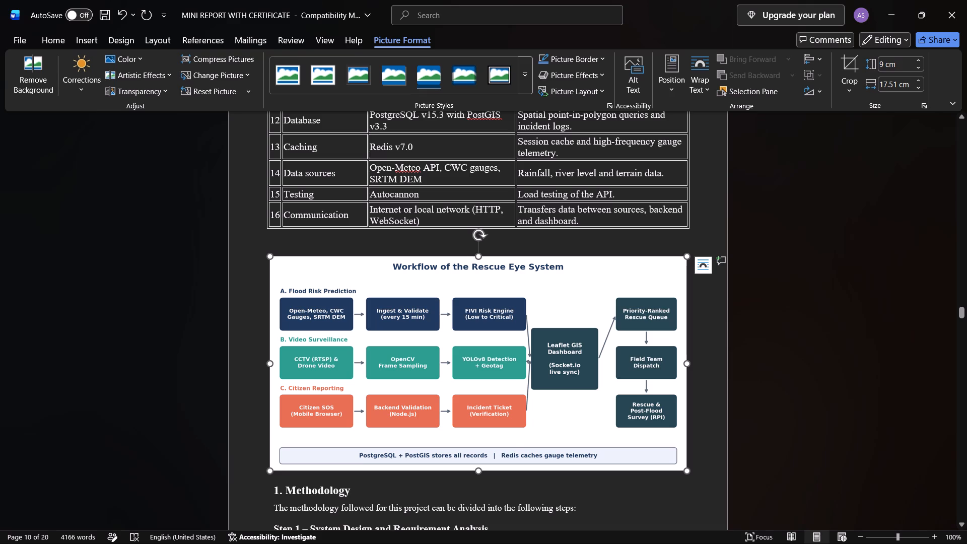
Enlarge the workflow diagram slightly, to just wider than the table above it, and deselect it.
drag(686, 470, 613, 491)
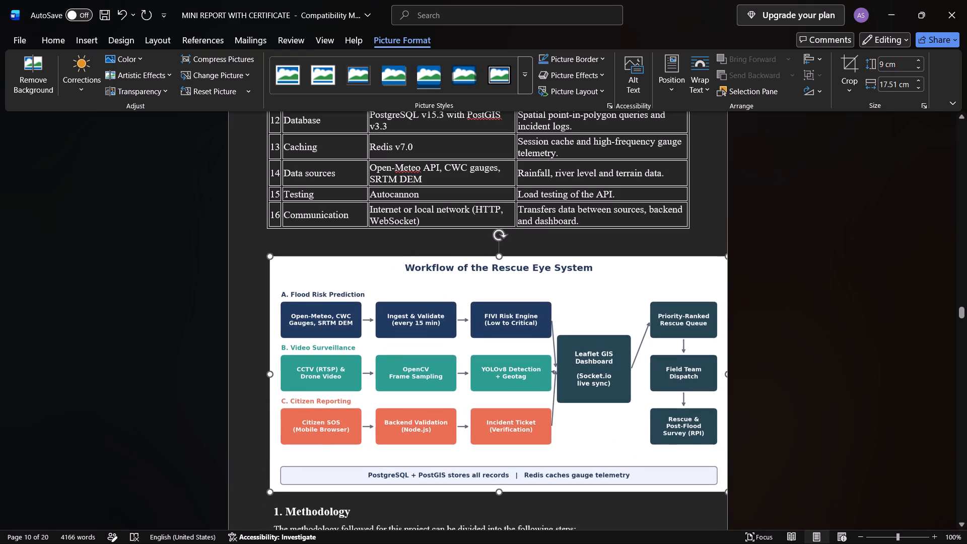
drag(613, 491, 602, 485)
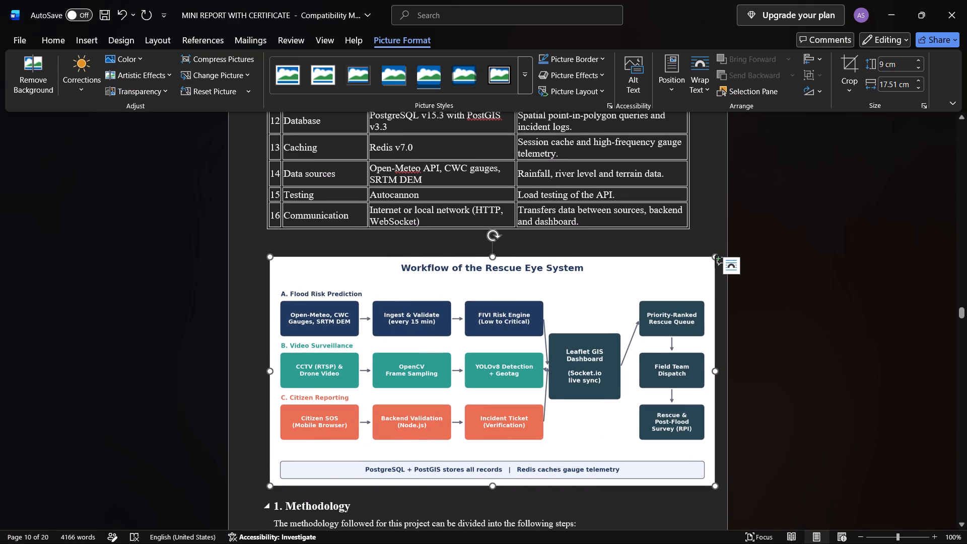
click(531, 505)
Set the Data Handling Steps and Expected Output subheadings in the Hardware, Data & Tools section to 16 pt.
scroll(531, 505, up, 2)
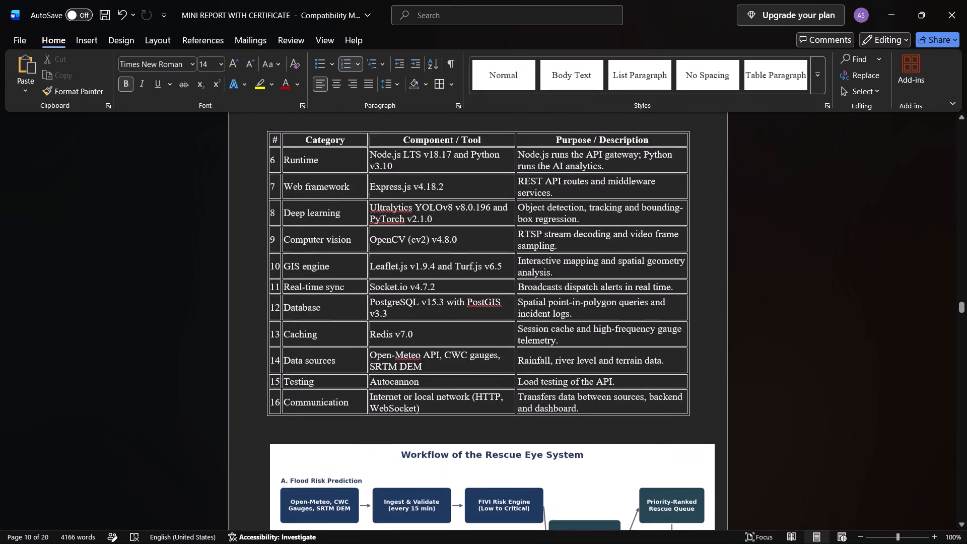
scroll(531, 505, up, 5)
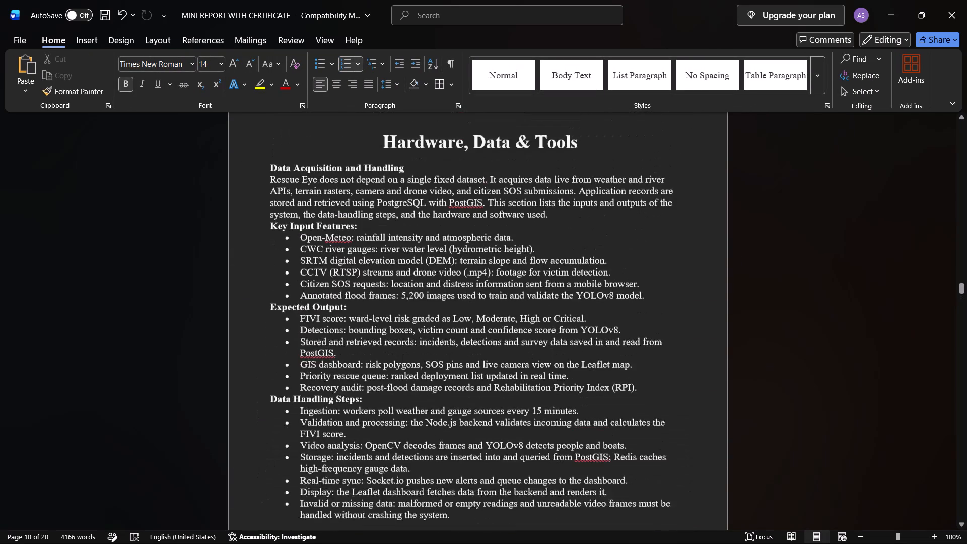
scroll(530, 506, up, 1)
drag(367, 459, 269, 456)
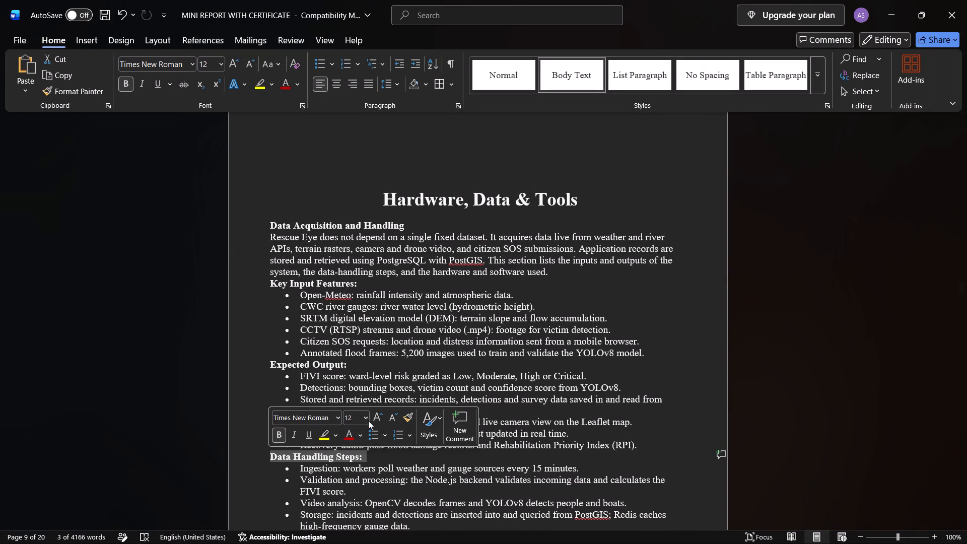
click(362, 417)
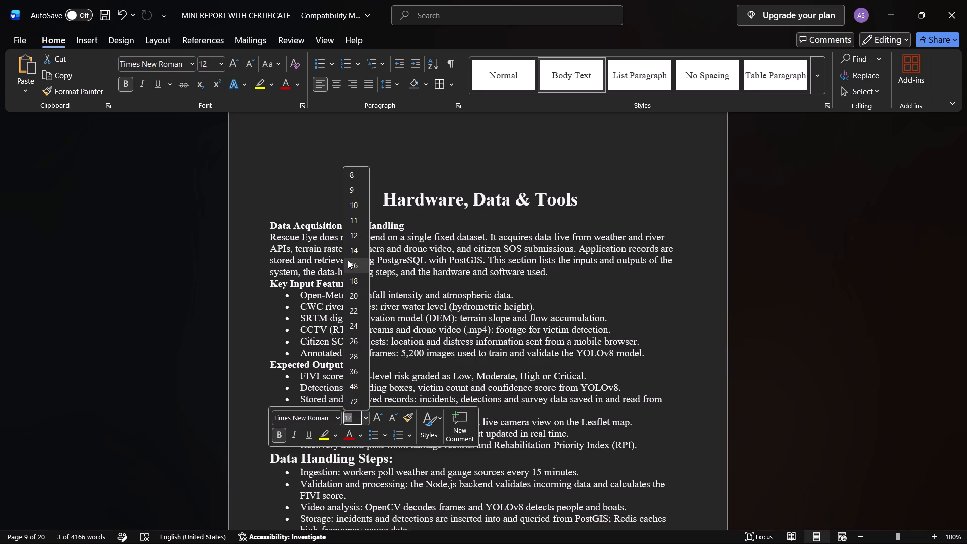
click(348, 260)
drag(352, 363, 275, 355)
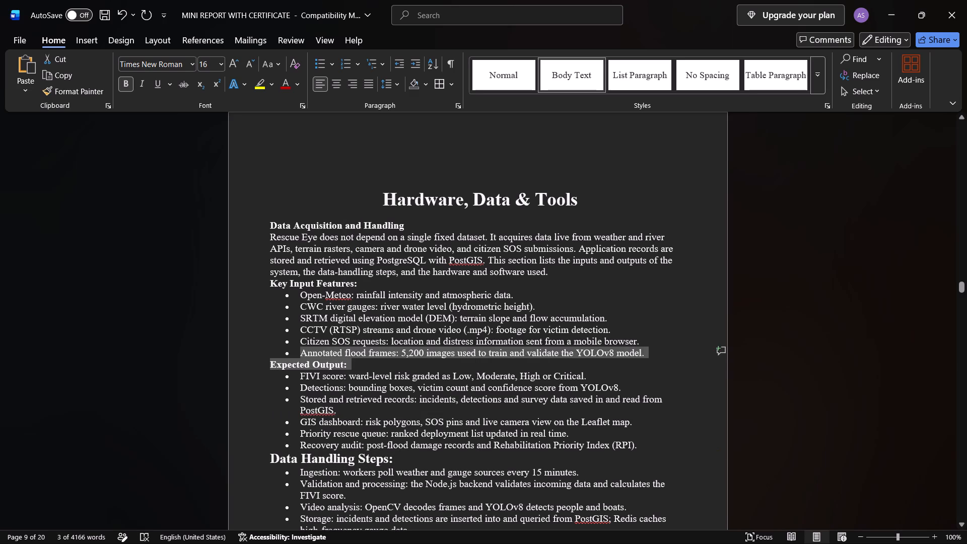
drag(275, 355, 262, 367)
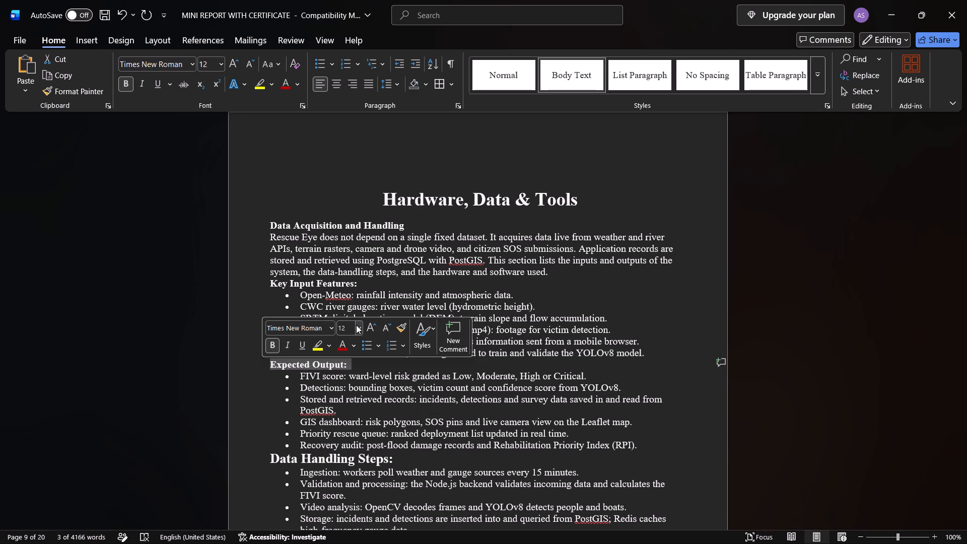
click(362, 327)
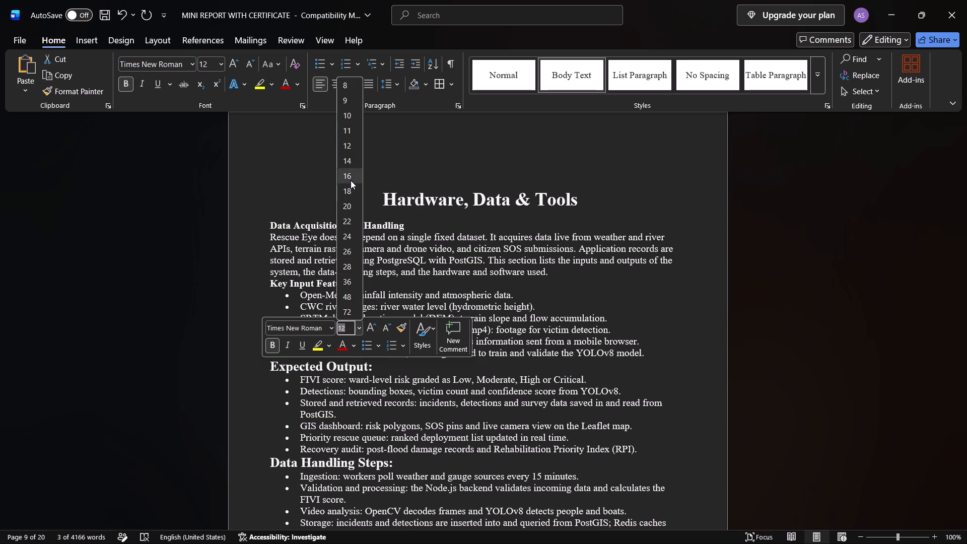
click(351, 180)
Set the Key Input Features and Data Acquisition and Handling subheadings to 16 pt and deselect the text.
drag(357, 286, 354, 286)
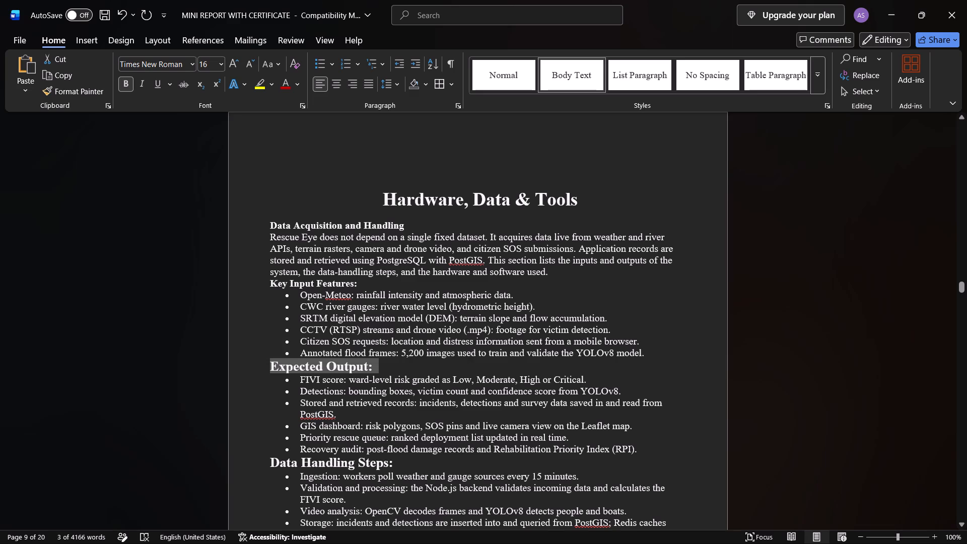
drag(354, 286, 269, 286)
click(365, 247)
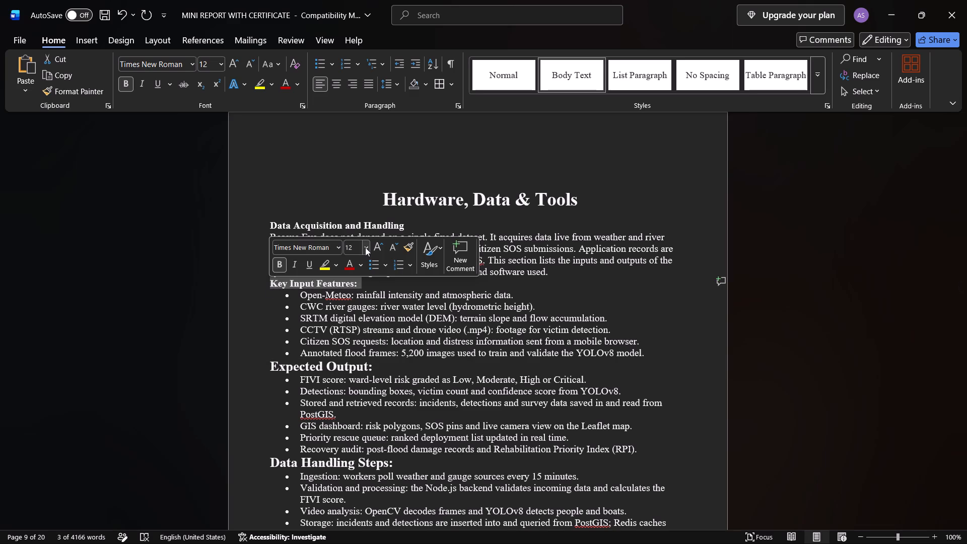
click(359, 351)
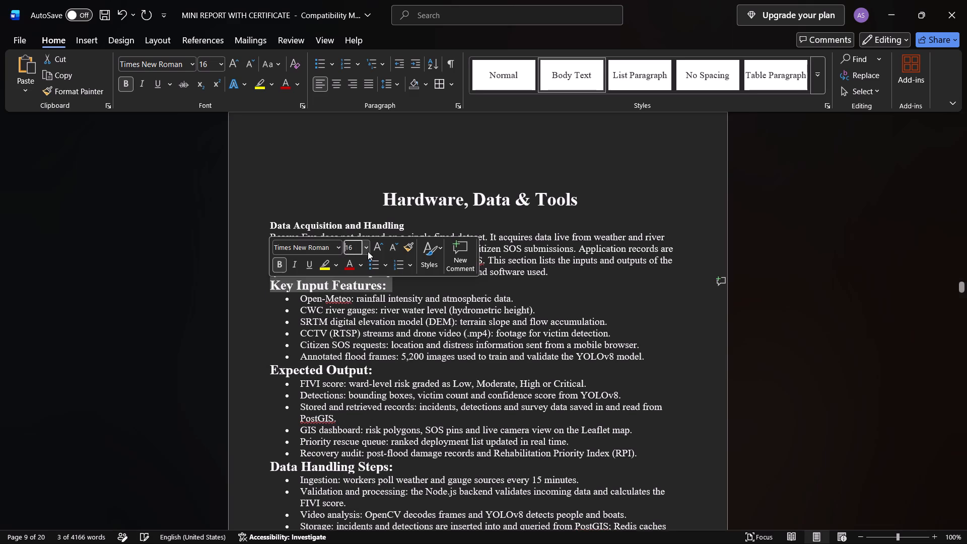
drag(408, 226, 289, 222)
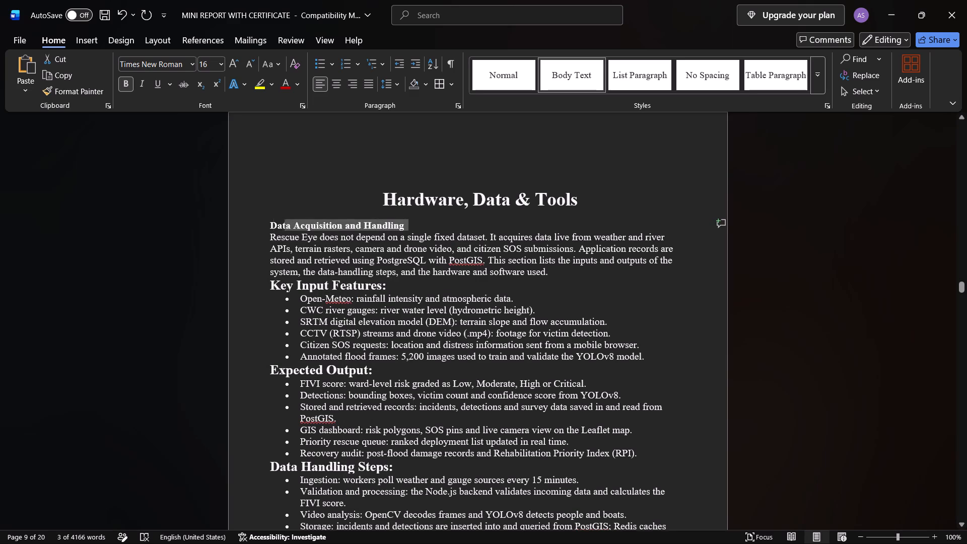
drag(289, 222, 280, 222)
click(377, 181)
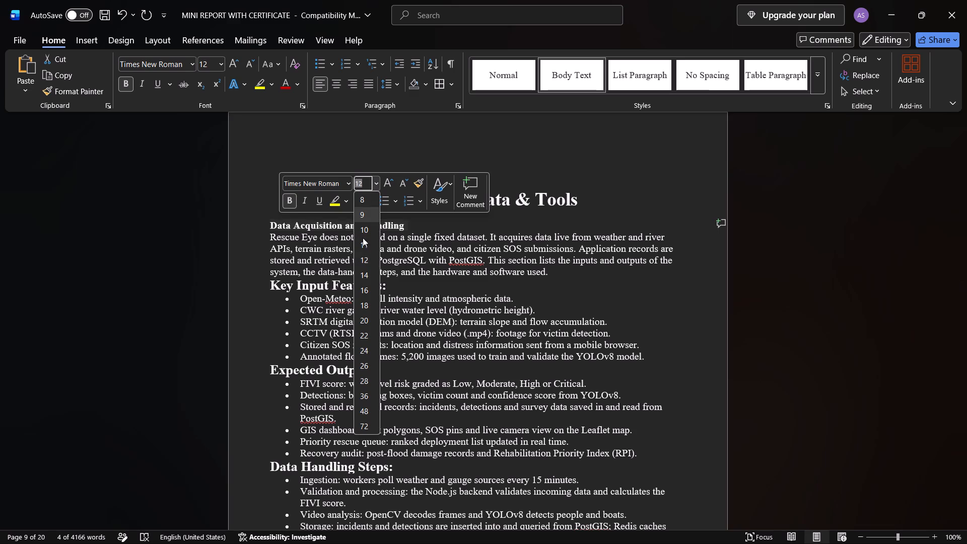
click(369, 294)
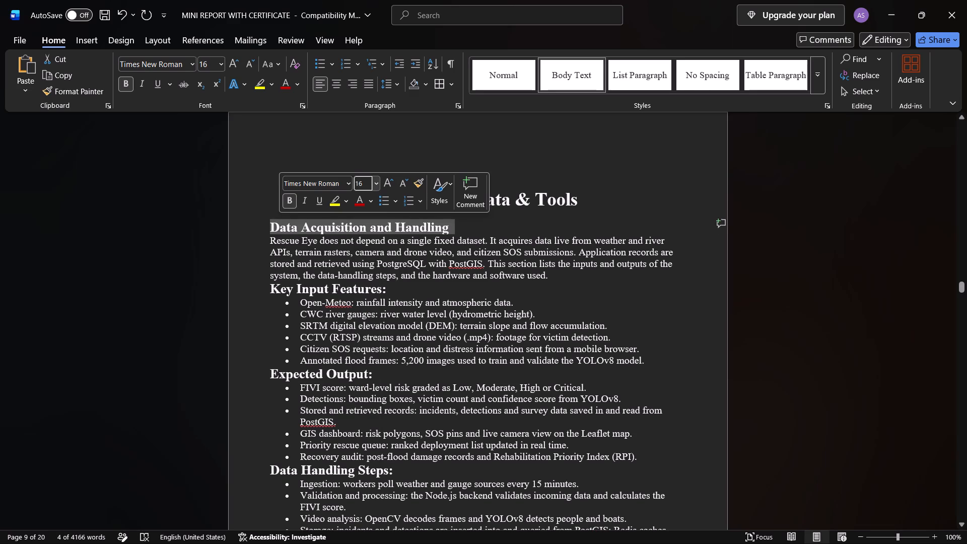
click(573, 305)
Review the Data Handling Steps list, Table 1 and the inserted workflow diagram down to the Methodology heading.
scroll(573, 305, down, 2)
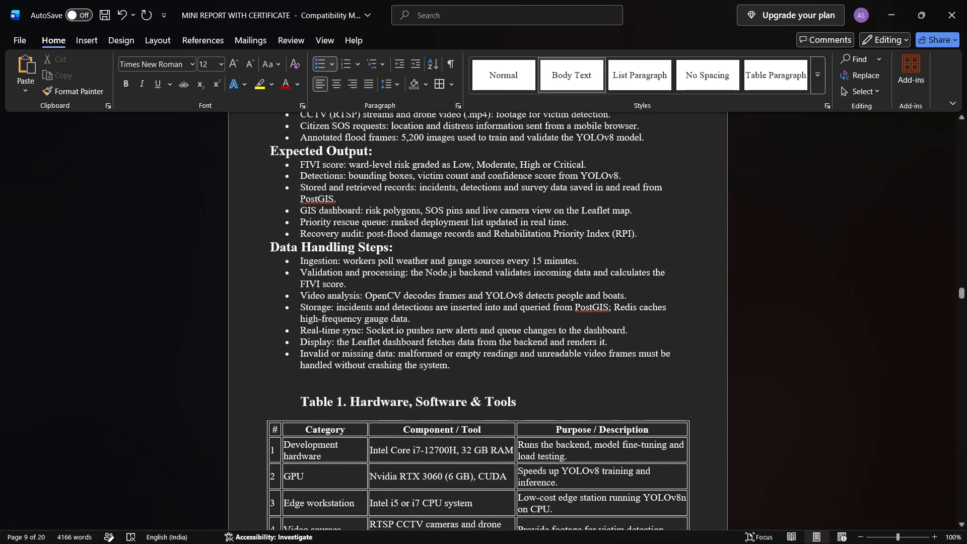
drag(595, 366, 519, 323)
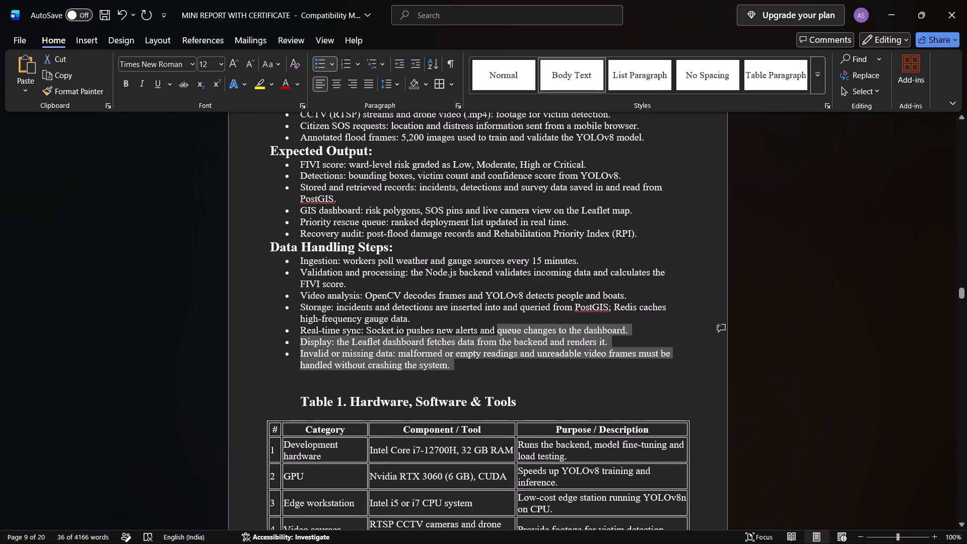
click(464, 373)
scroll(464, 373, down, 2)
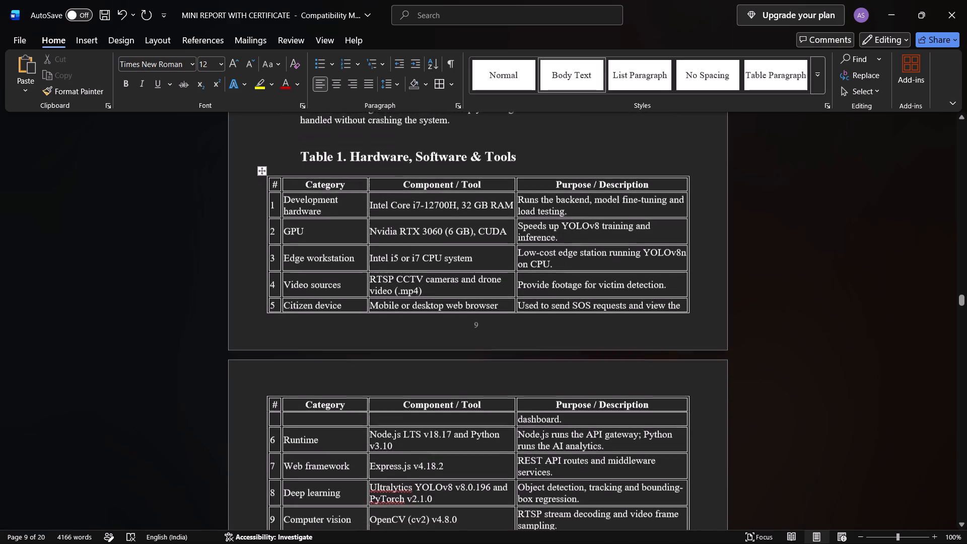
scroll(464, 373, down, 3)
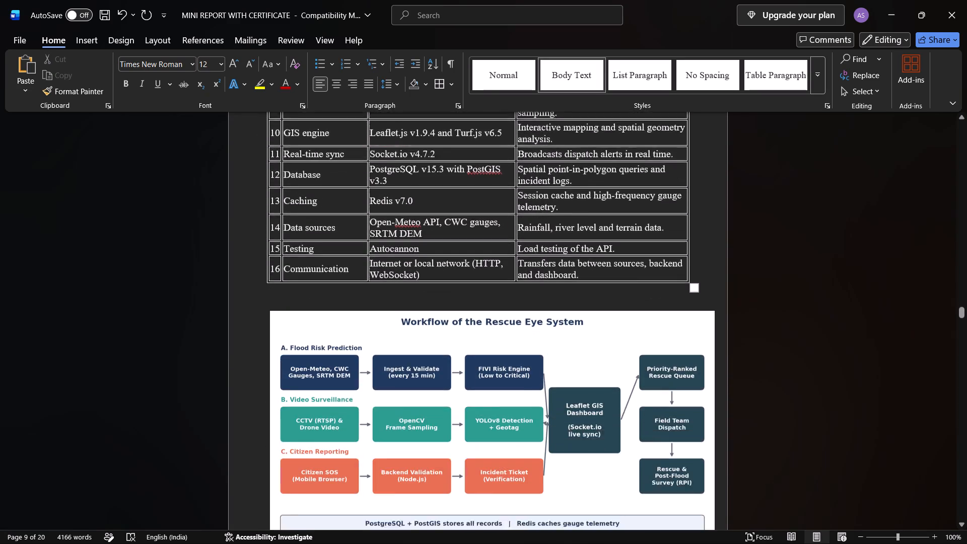
scroll(464, 373, down, 2)
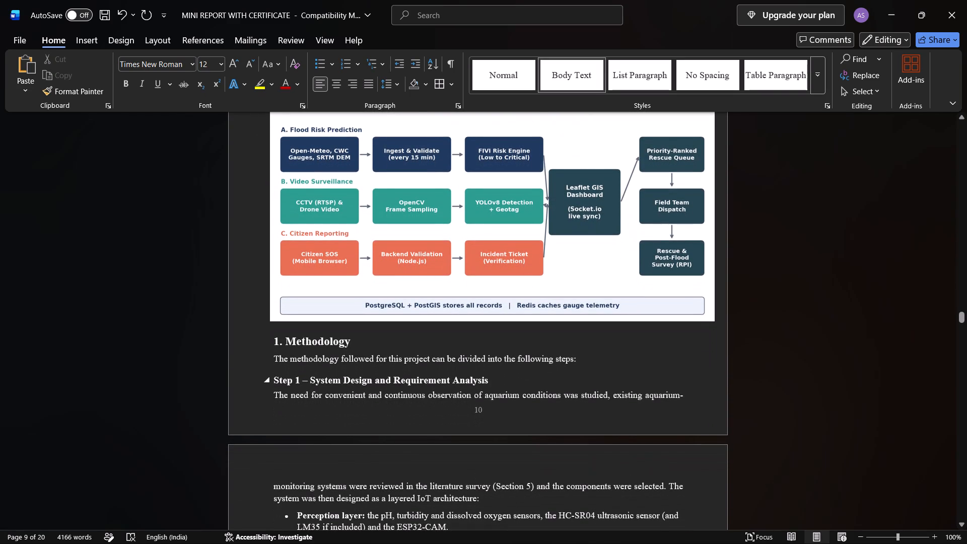
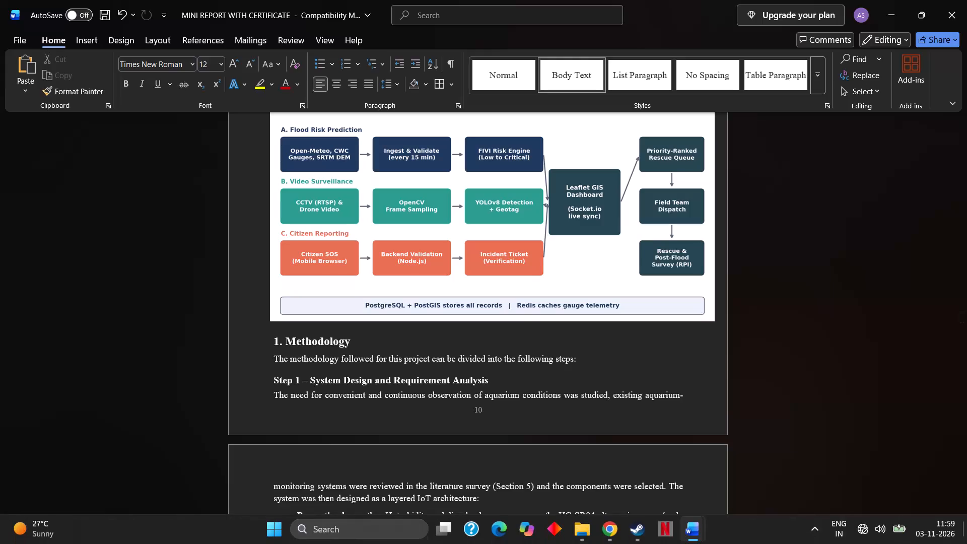
Open the list of available Wi-Fi networks and rescan it for the wanted connection.
click(882, 539)
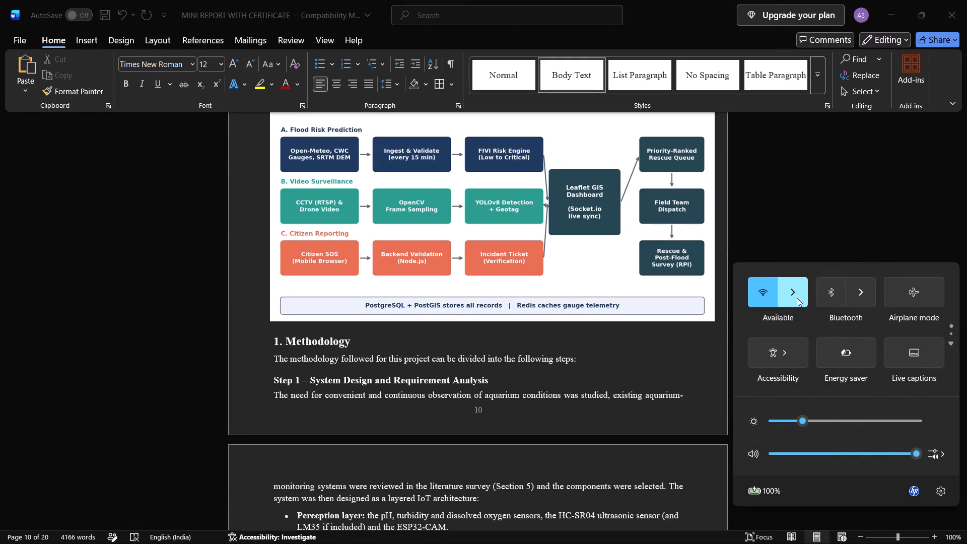
click(797, 298)
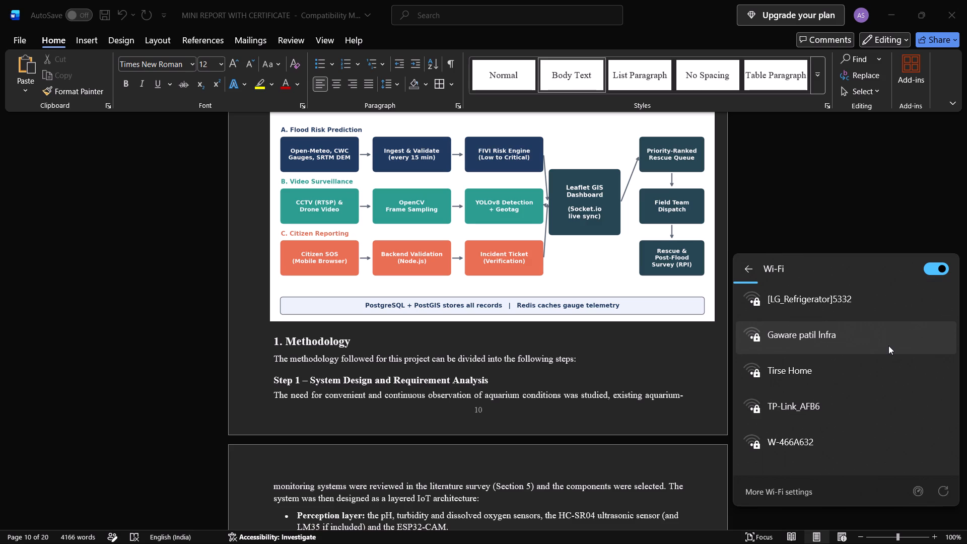
click(943, 490)
click(938, 483)
click(878, 526)
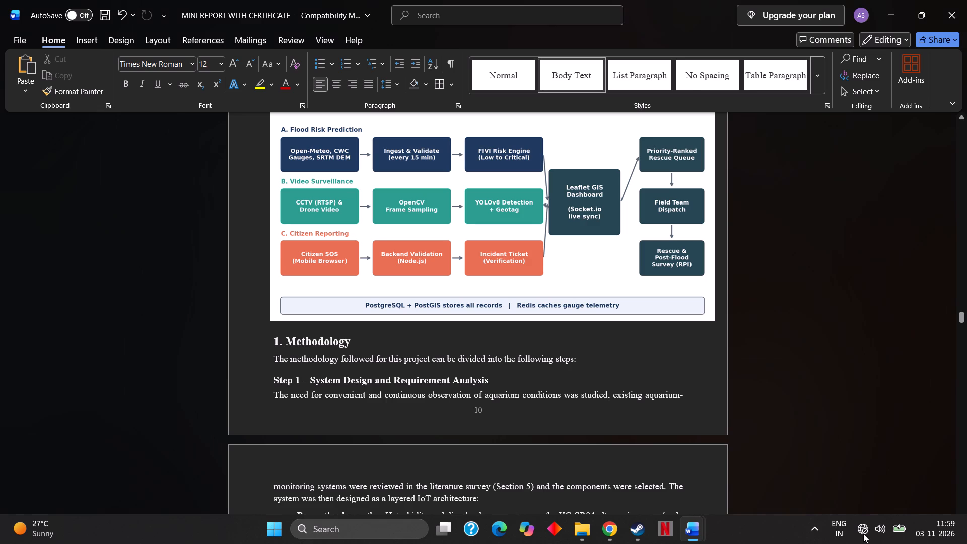
Switch the computer's Wi-Fi off and back on.
click(863, 534)
click(774, 296)
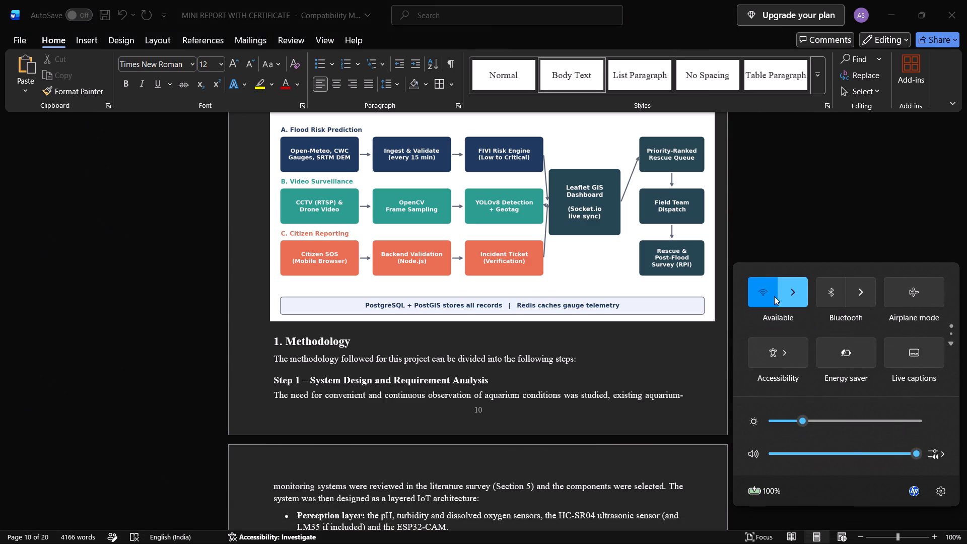
click(774, 296)
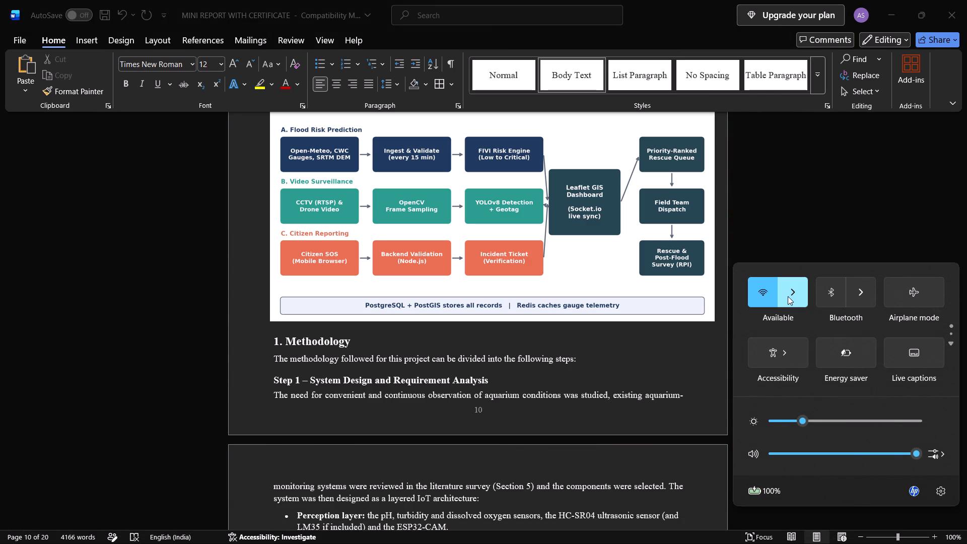
Rescan the available Wi-Fi networks until realme 13+ 5G is listed, connect to it and return to the document.
click(799, 292)
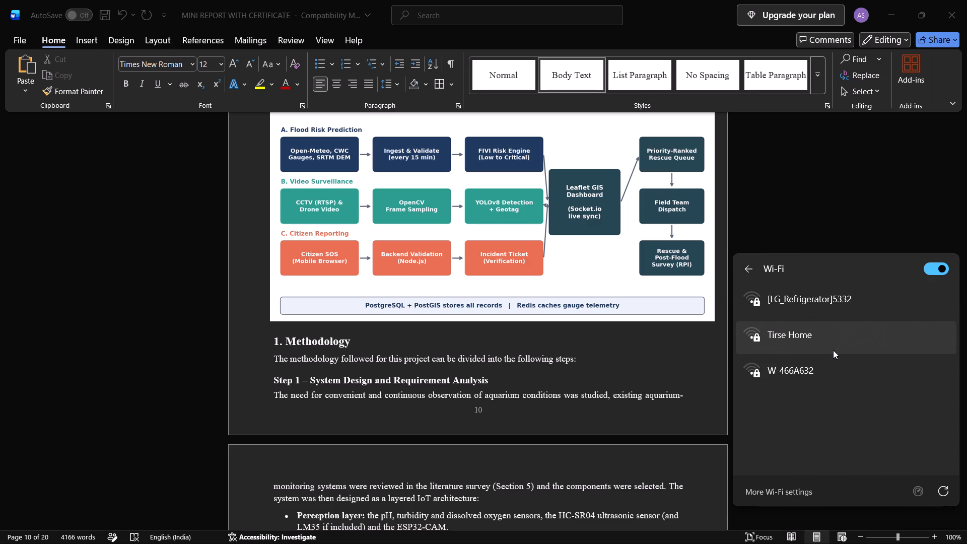
double_click(950, 486)
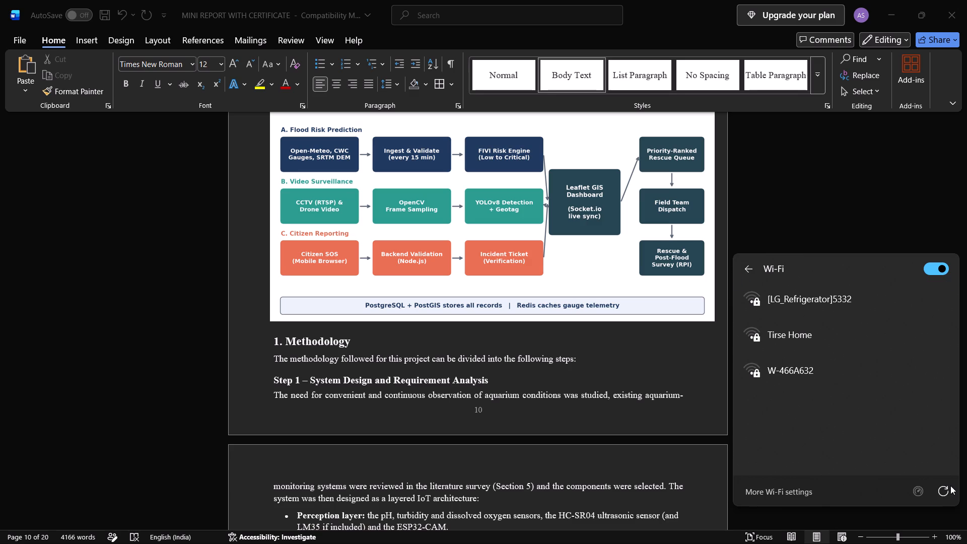
triple_click(950, 486)
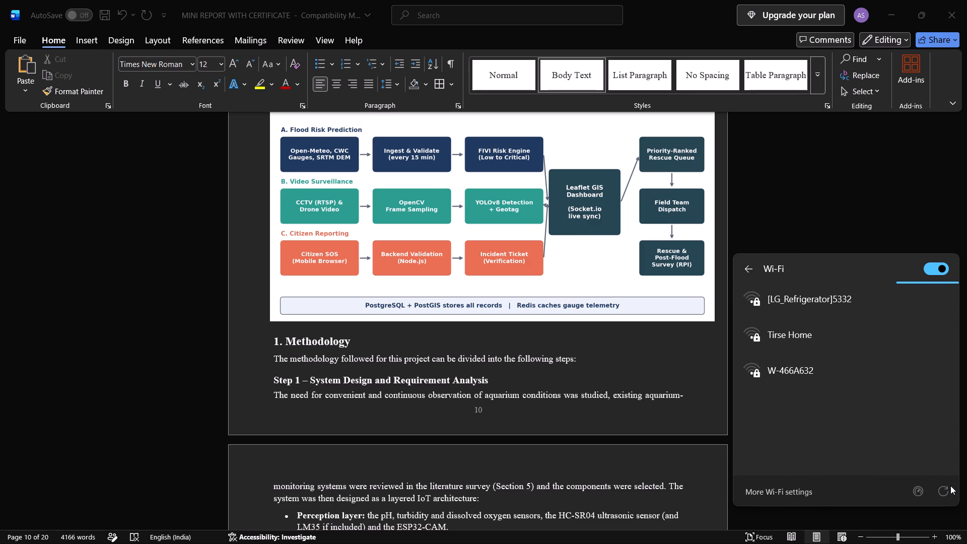
triple_click(950, 486)
triple_click(950, 486)
triple_click(950, 486)
double_click(950, 486)
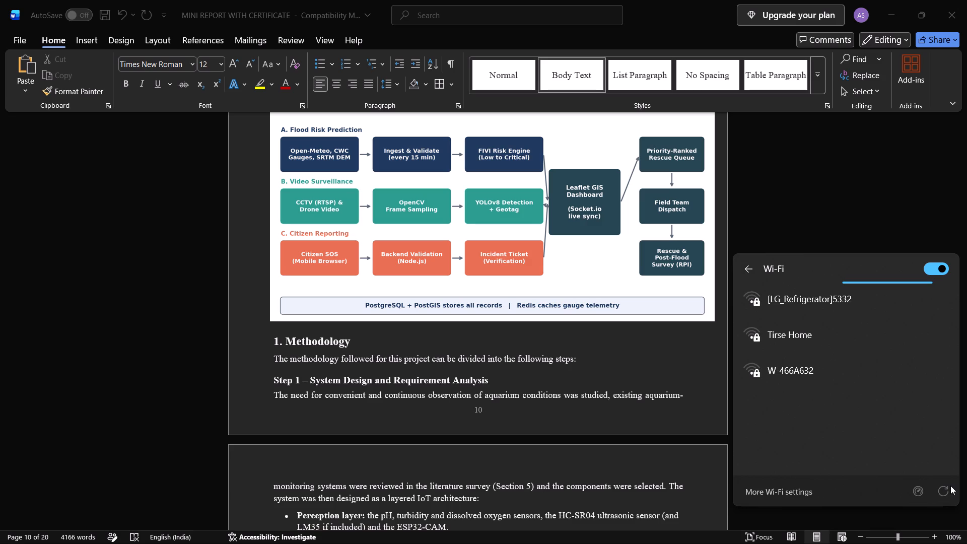
triple_click(946, 489)
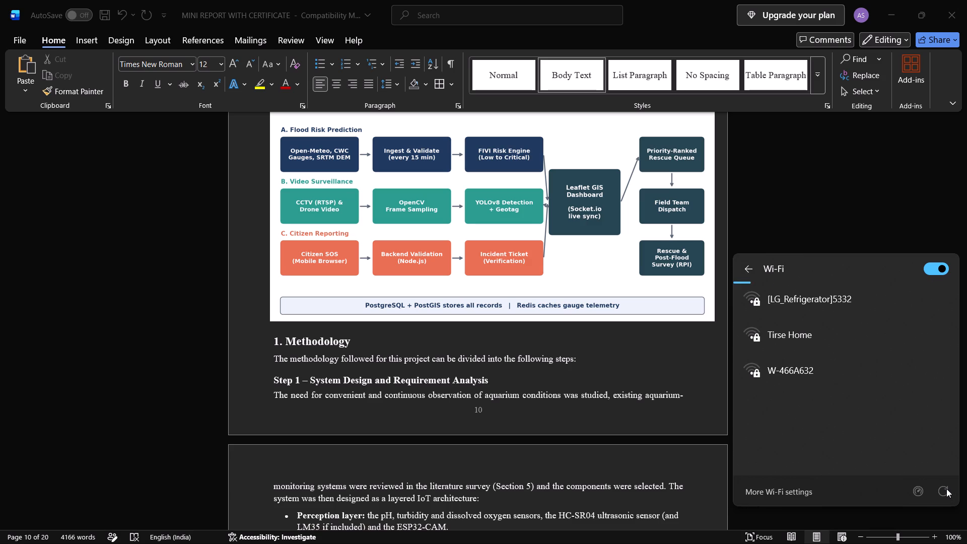
triple_click(946, 489)
triple_click(946, 489)
triple_click(946, 489)
double_click(946, 489)
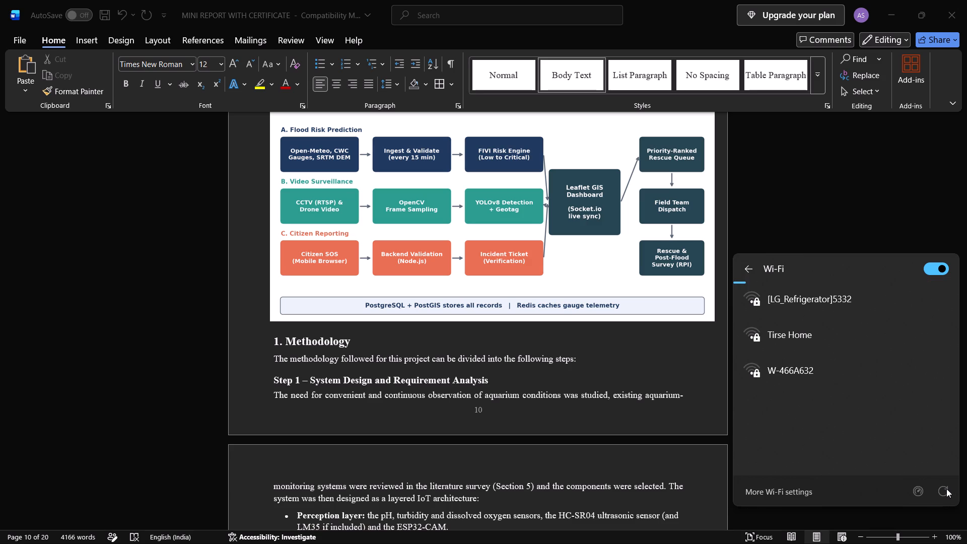
double_click(946, 489)
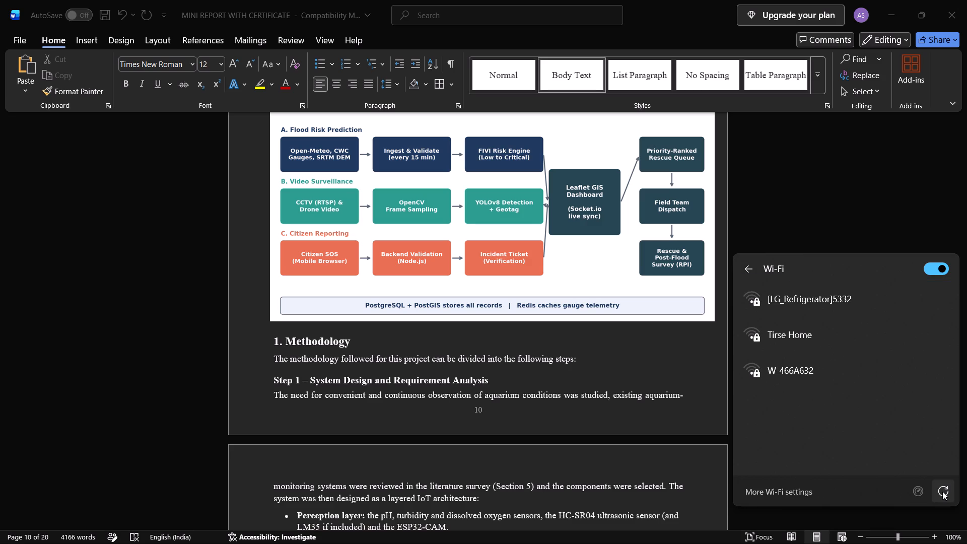
triple_click(942, 491)
triple_click(942, 491)
click(942, 491)
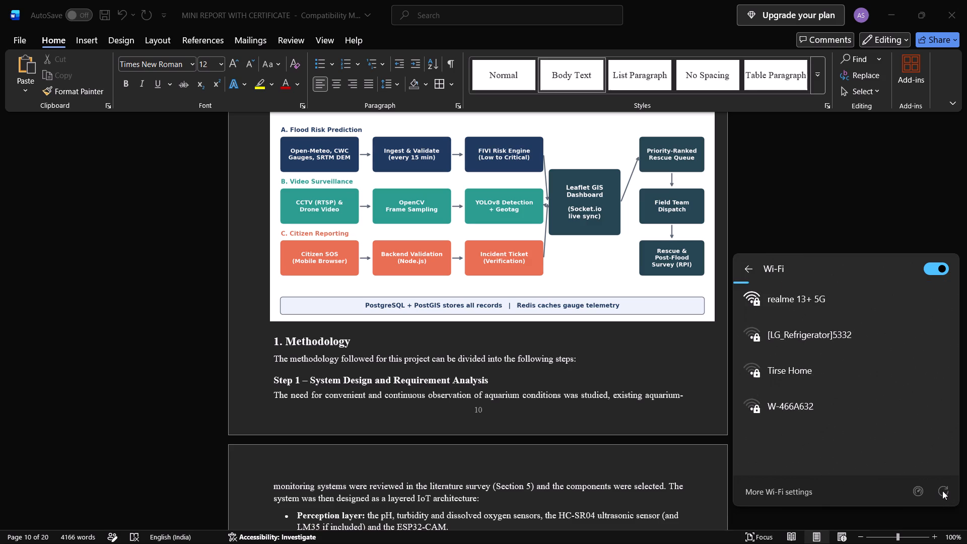
click(855, 298)
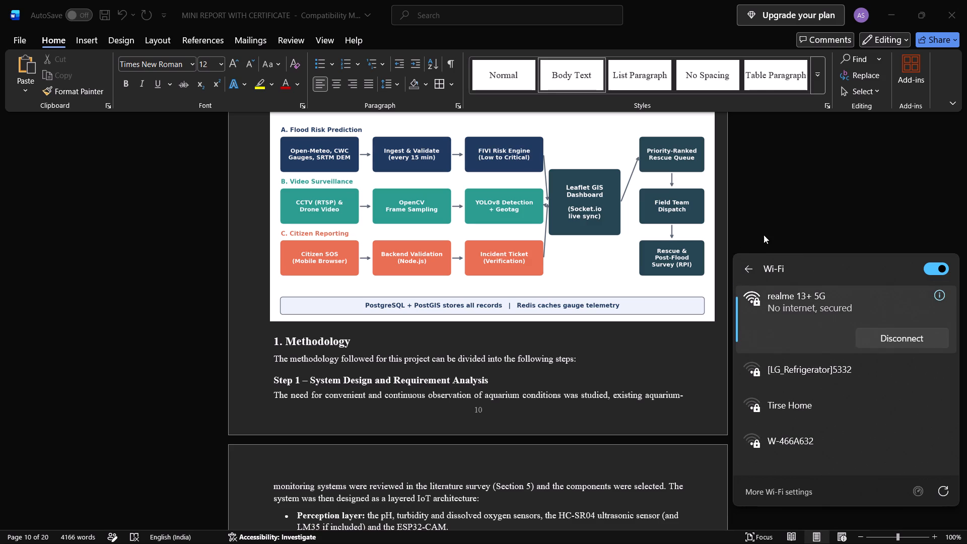
click(764, 235)
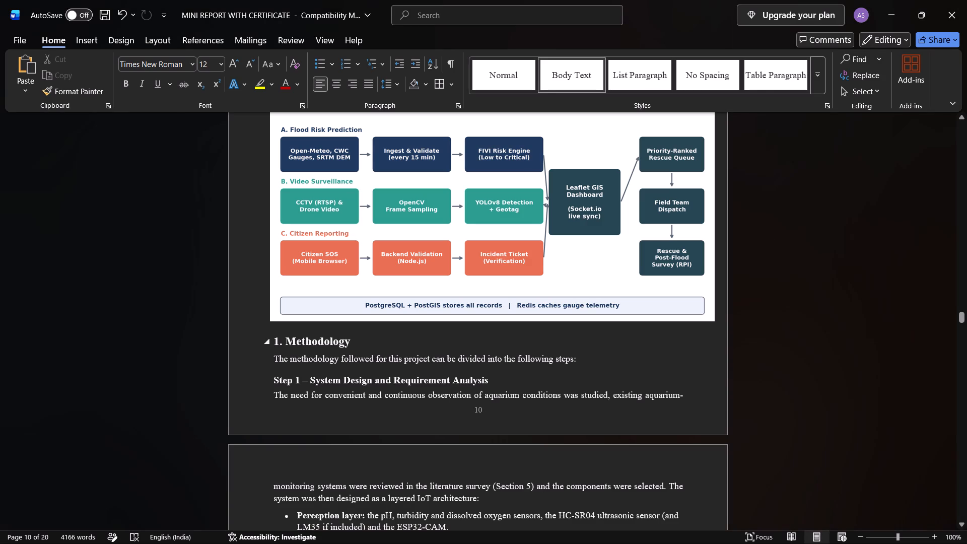
Remove the number "1." from the Methodology heading below the workflow diagram.
click(279, 342)
key(BackSpace)
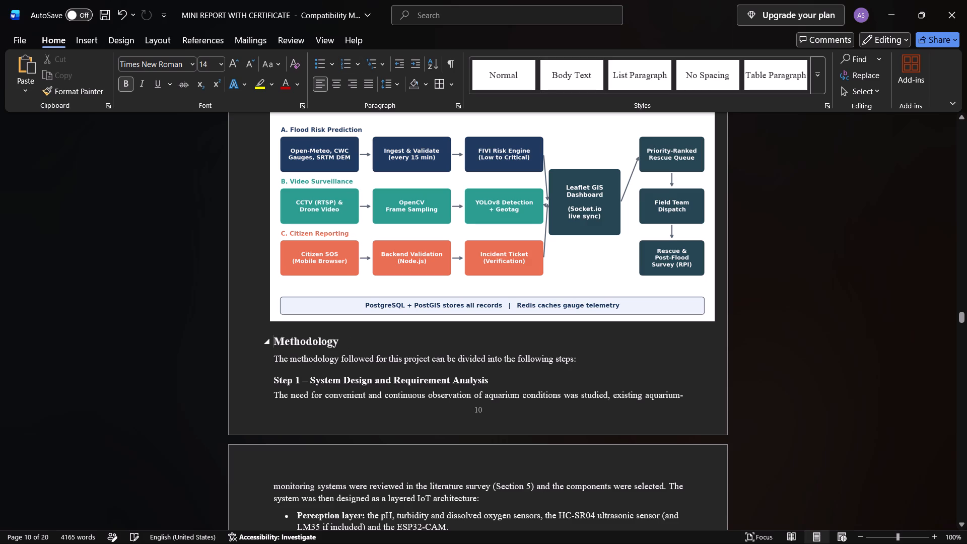
Insert eight blank paragraphs before the Methodology heading to move it and its text onto the next page.
key(Return)
key(Return)
key(Return)
key(Return)
key(Return)
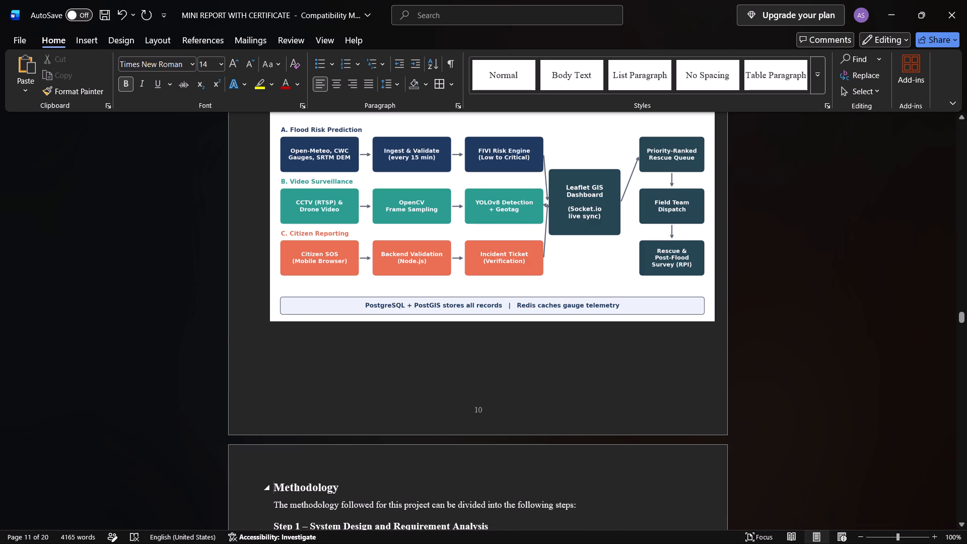
key(Return)
key(Return)
key(Return)
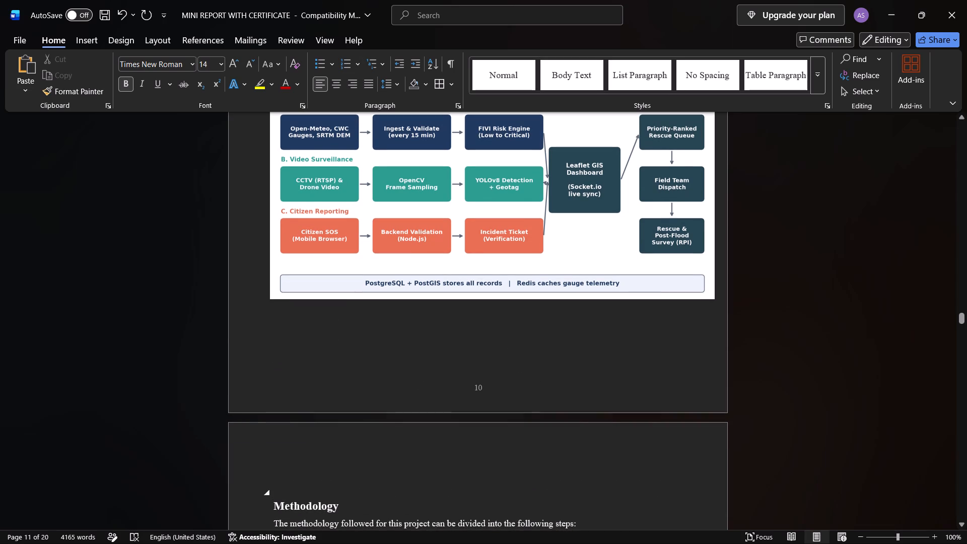
Center the Methodology heading, set it to 22 pt and deselect it.
drag(347, 502, 339, 502)
drag(339, 502, 272, 503)
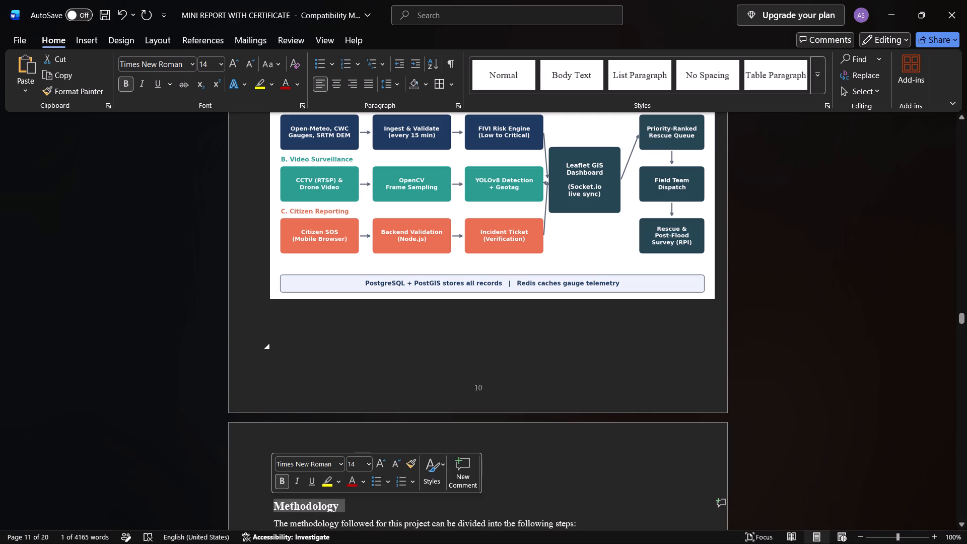
click(338, 80)
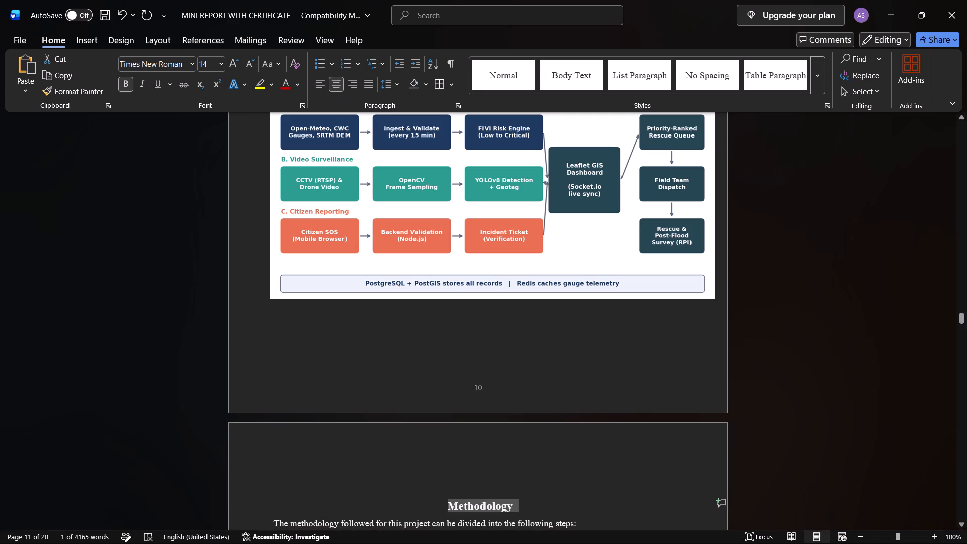
click(220, 64)
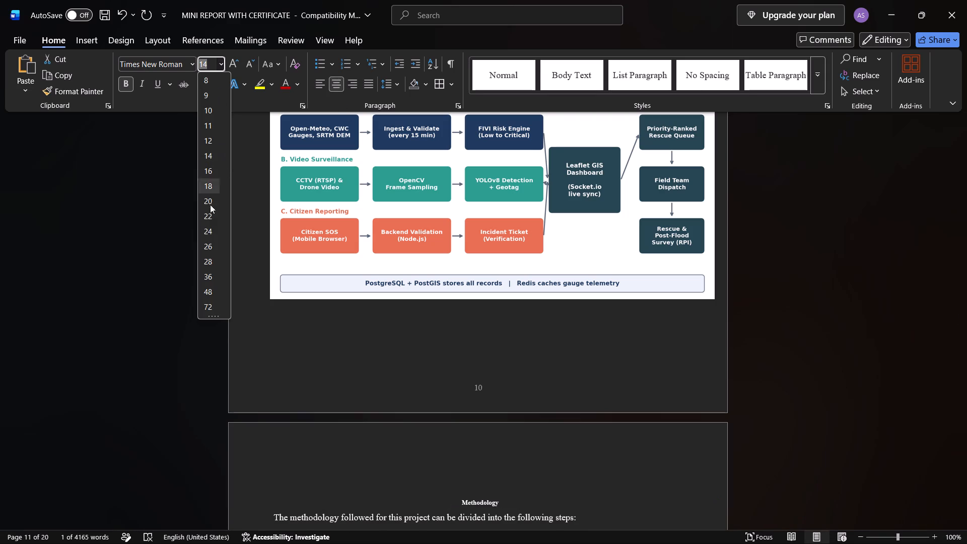
click(205, 216)
scroll(581, 359, down, 2)
click(548, 282)
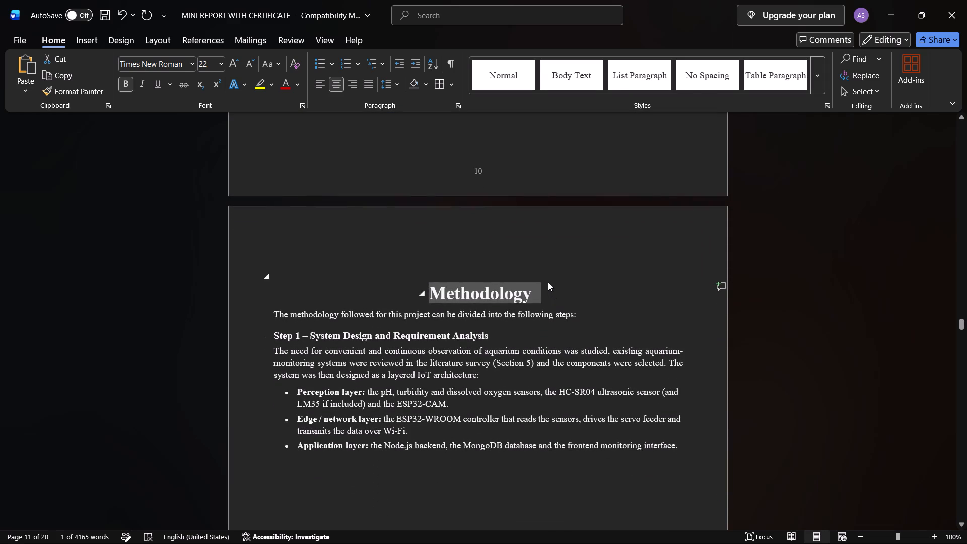
Add a blank 12 pt line beneath the Methodology heading.
key(Return)
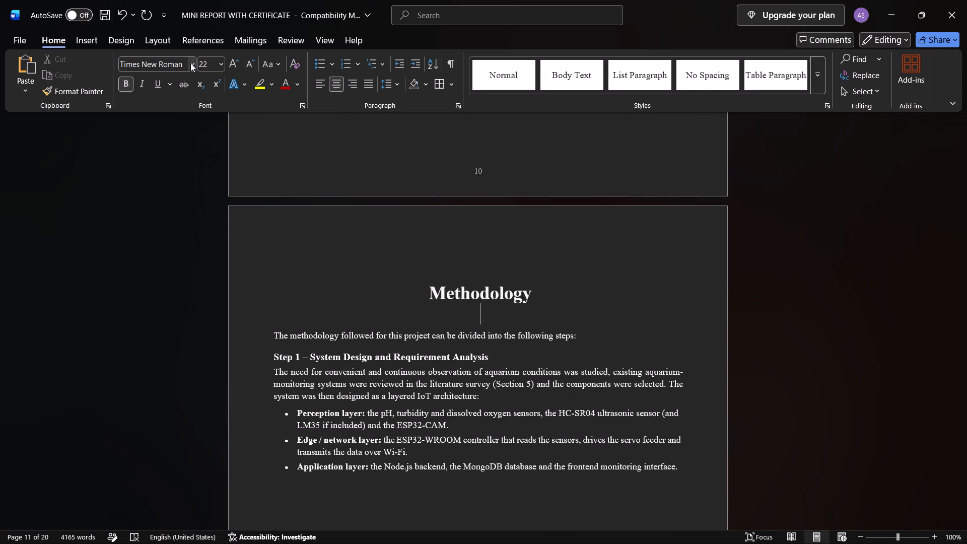
click(220, 65)
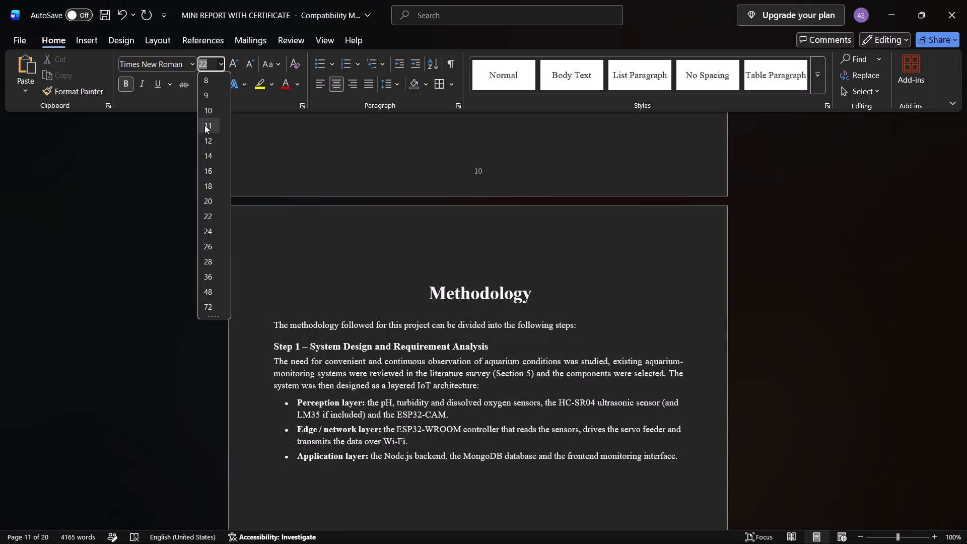
click(214, 134)
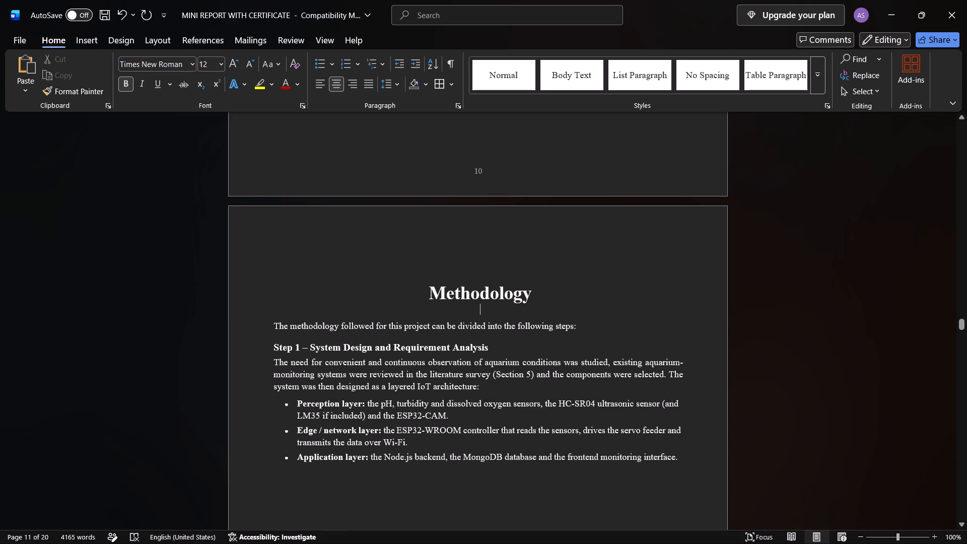
Review the Methodology steps and timeline, and the front pages from the certificate to the Hardware, Data & Tools section.
scroll(437, 396, down, 12)
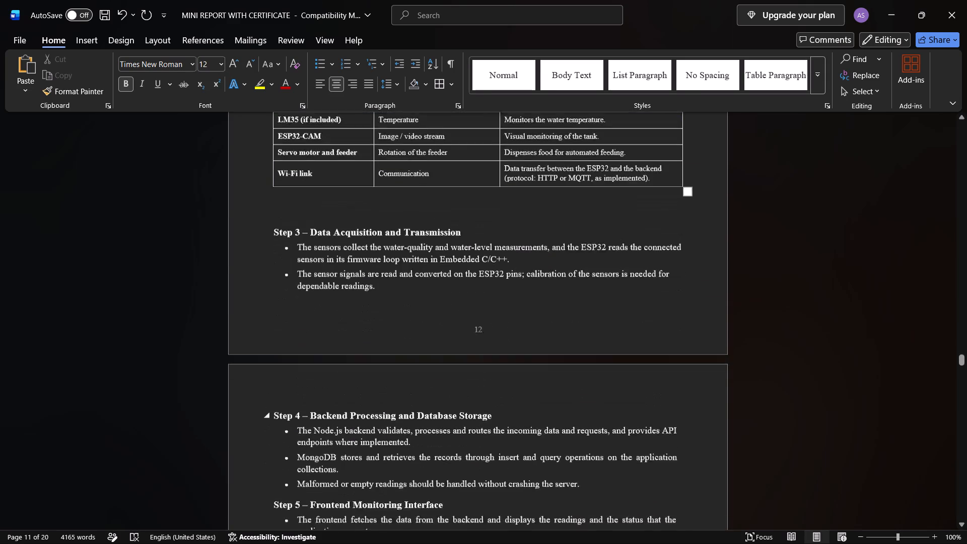
scroll(437, 396, down, 4)
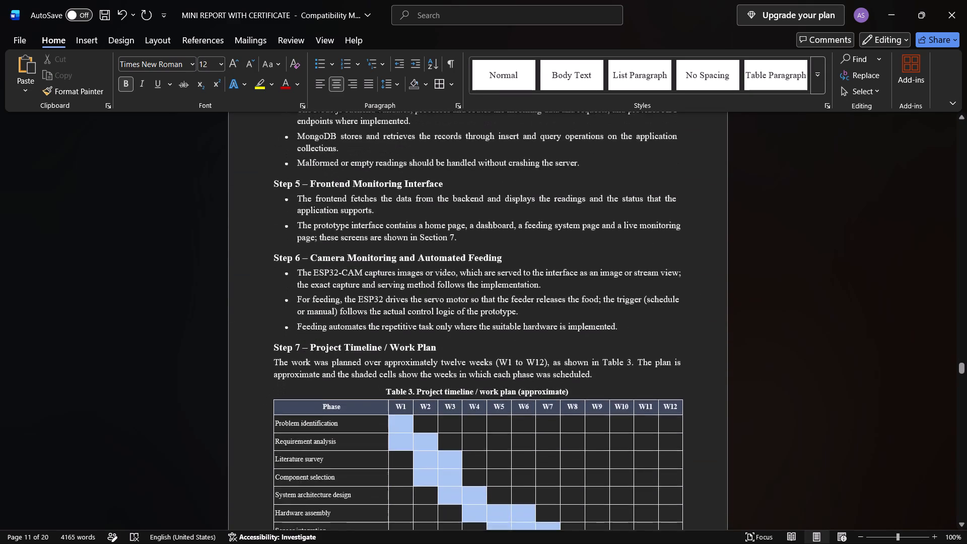
scroll(437, 396, down, 3)
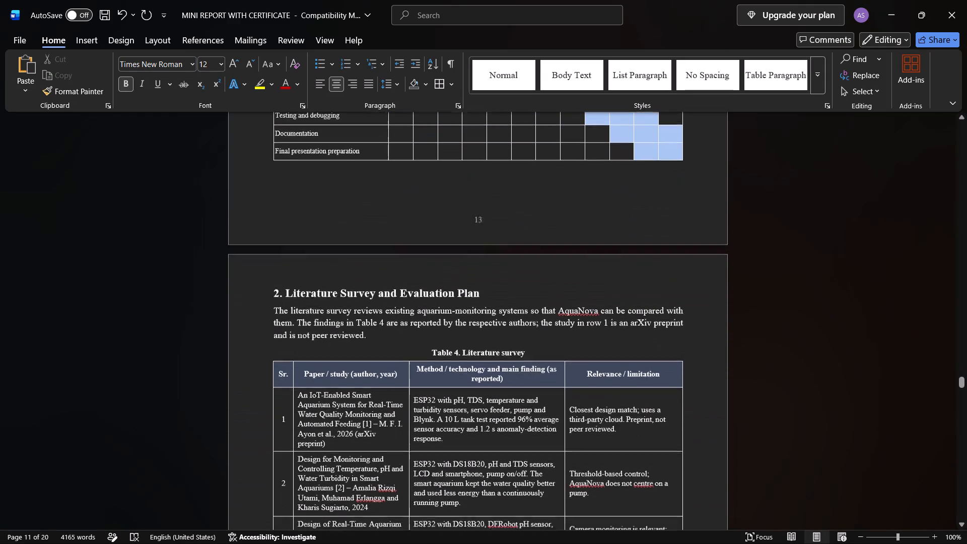
scroll(437, 396, up, 20)
scroll(437, 396, up, 20)
scroll(437, 396, up, 20)
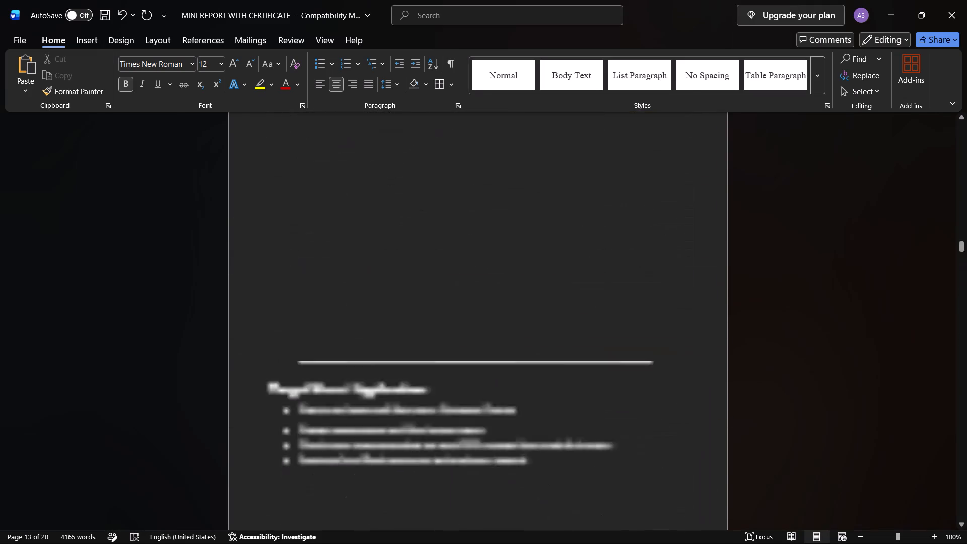
scroll(437, 396, up, 20)
scroll(437, 396, up, 10)
scroll(437, 396, down, 5)
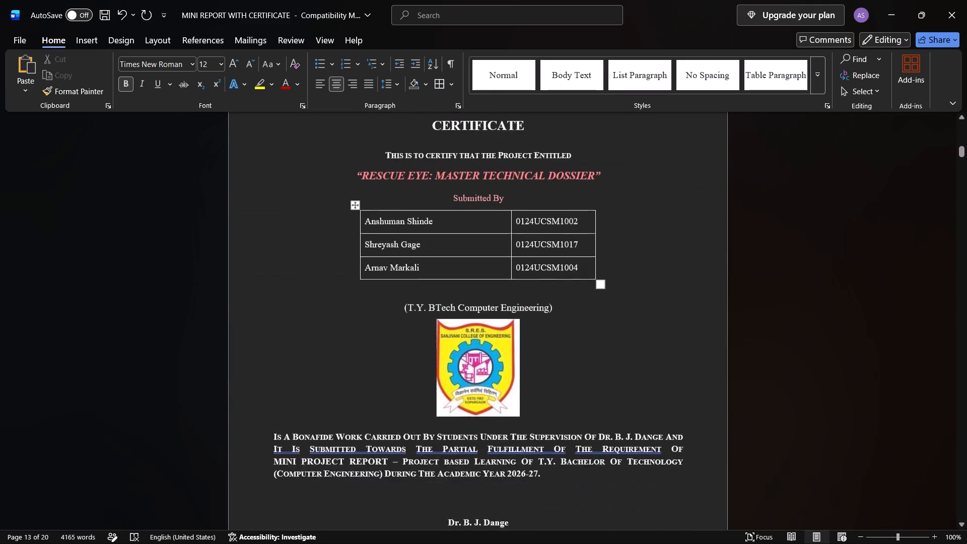
scroll(437, 396, down, 8)
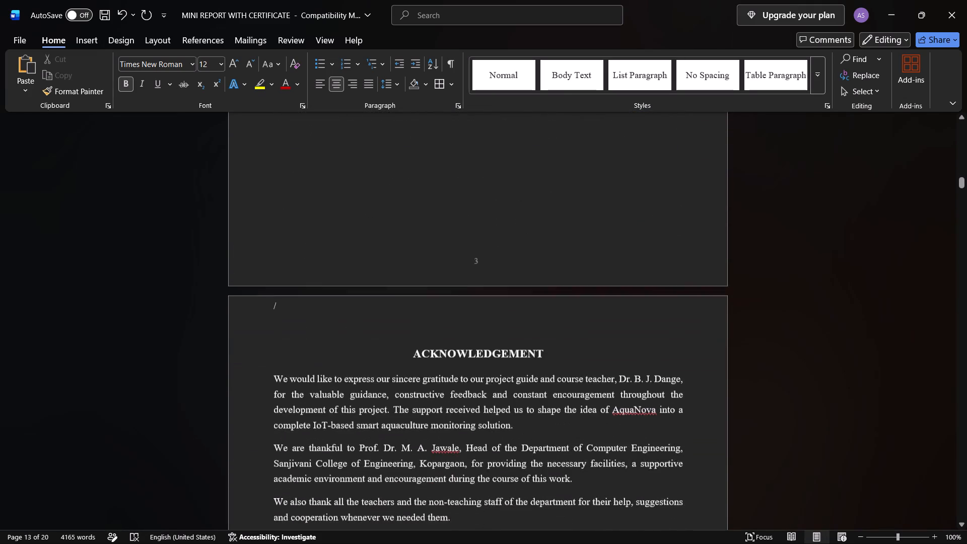
scroll(437, 396, down, 4)
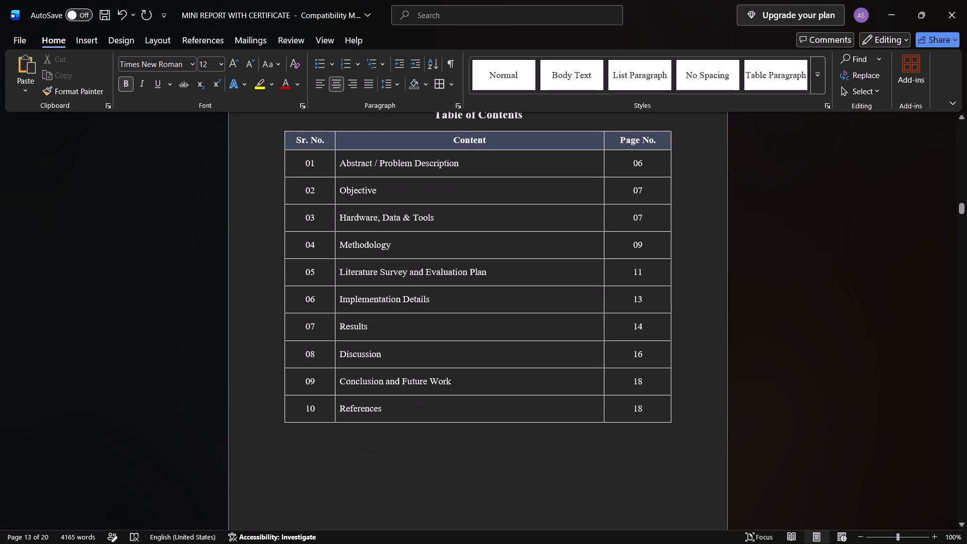
scroll(437, 396, down, 14)
scroll(437, 396, up, 2)
scroll(437, 396, down, 1)
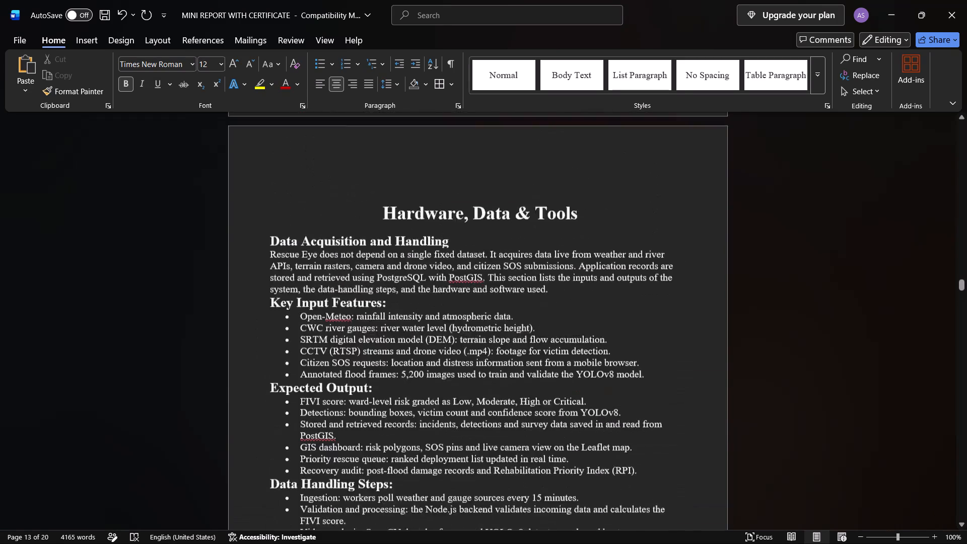
Review the pages from the workflow diagram through the Methodology steps to the Literature Survey and Evaluation Plan section.
scroll(437, 396, down, 3)
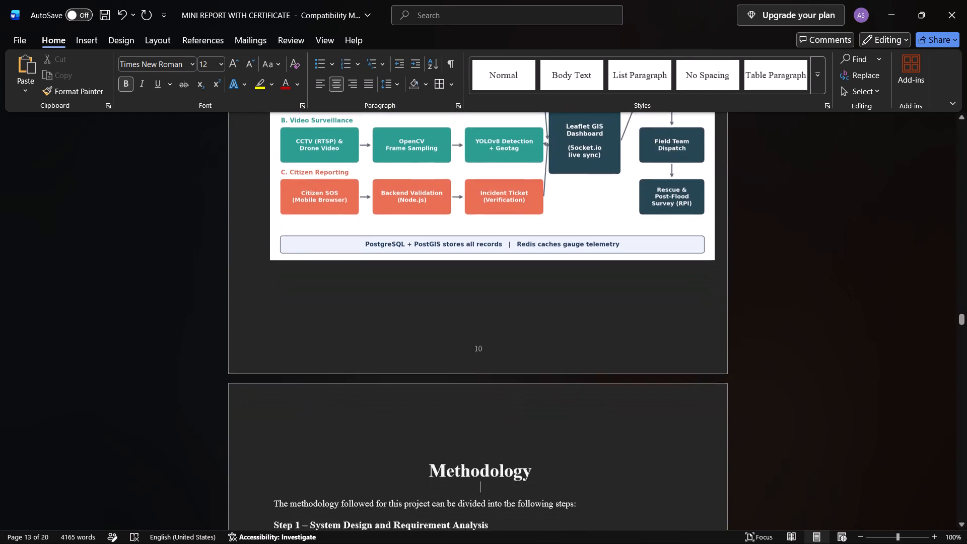
scroll(437, 396, down, 4)
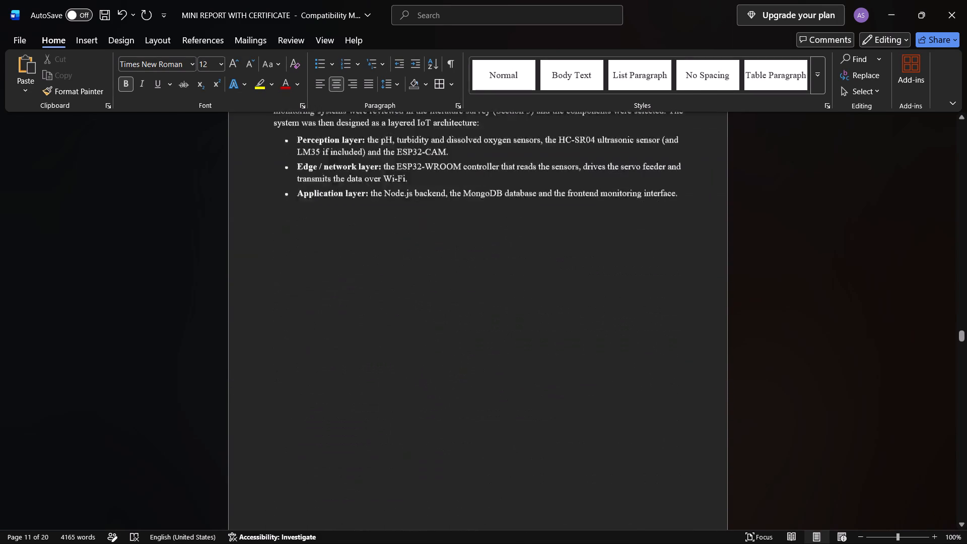
scroll(437, 396, down, 6)
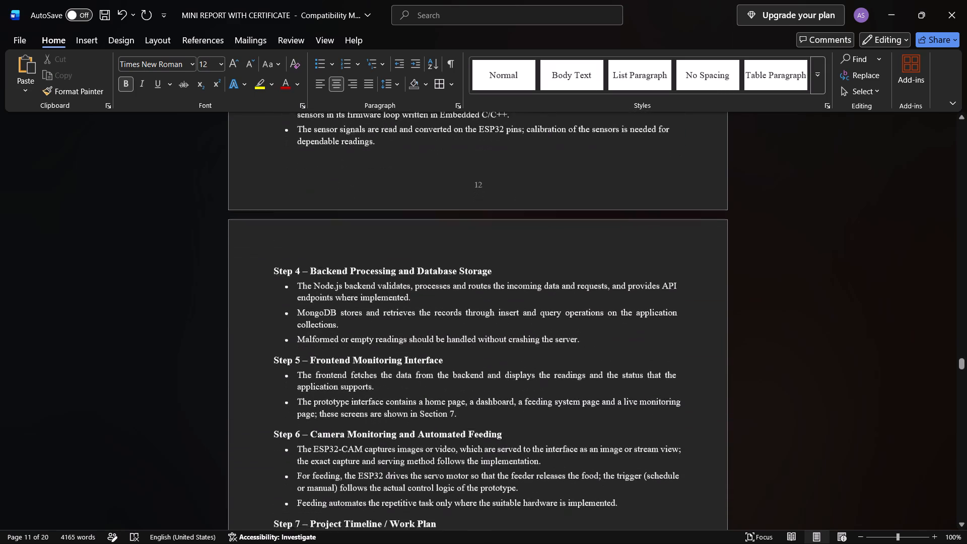
scroll(437, 396, down, 6)
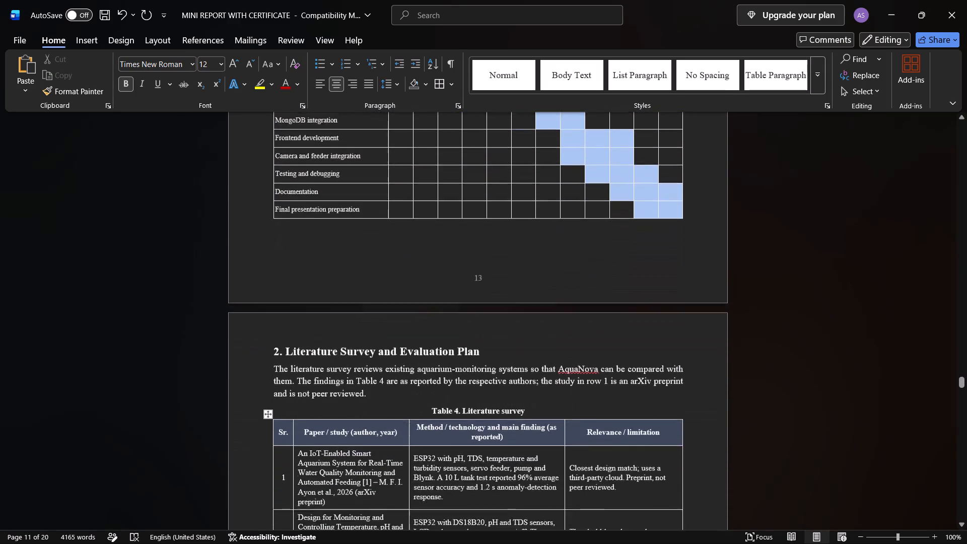
scroll(437, 396, down, 1)
Copy the Methodology section's body from its introductory sentence through the Table 3 project timeline.
scroll(437, 396, up, 1)
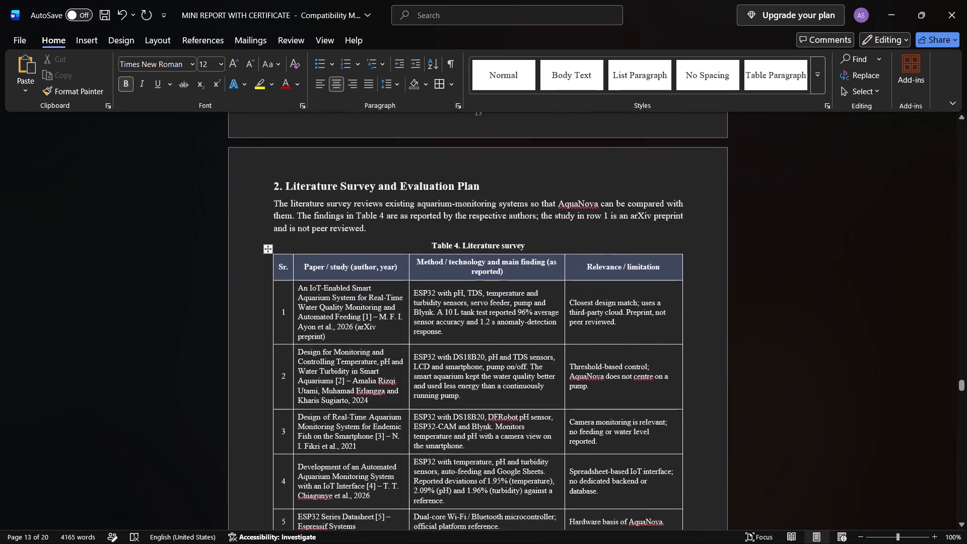
scroll(437, 396, up, 1)
drag(664, 381, 463, 84)
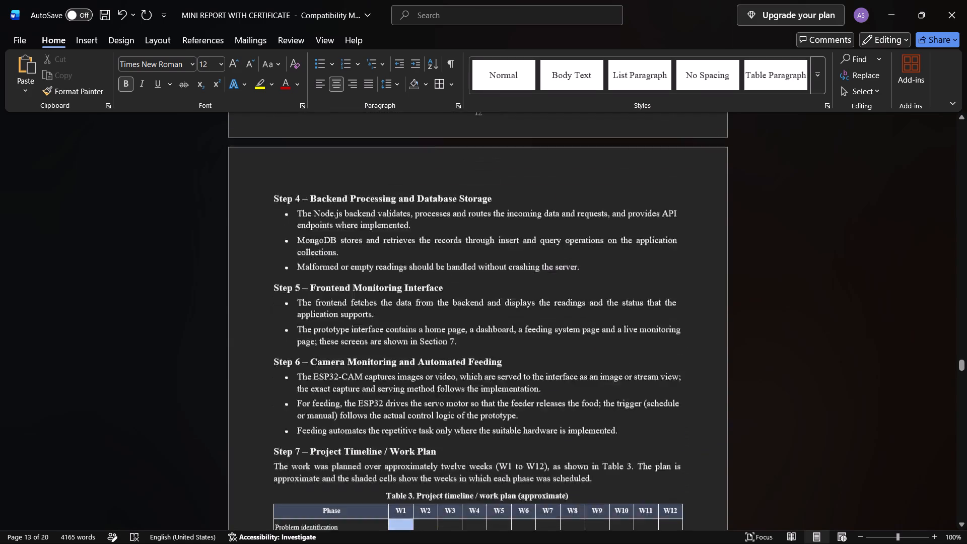
drag(463, 84, 411, 104)
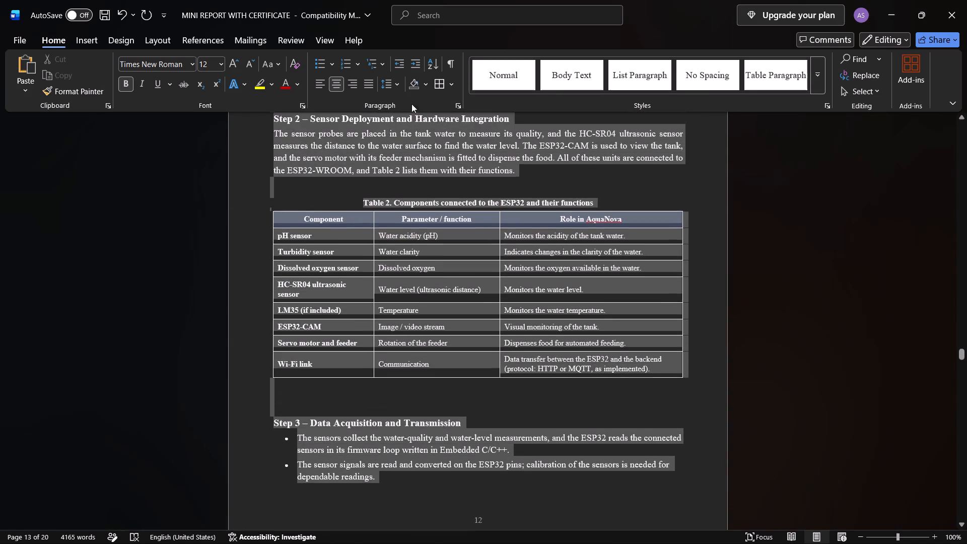
drag(411, 104, 406, 101)
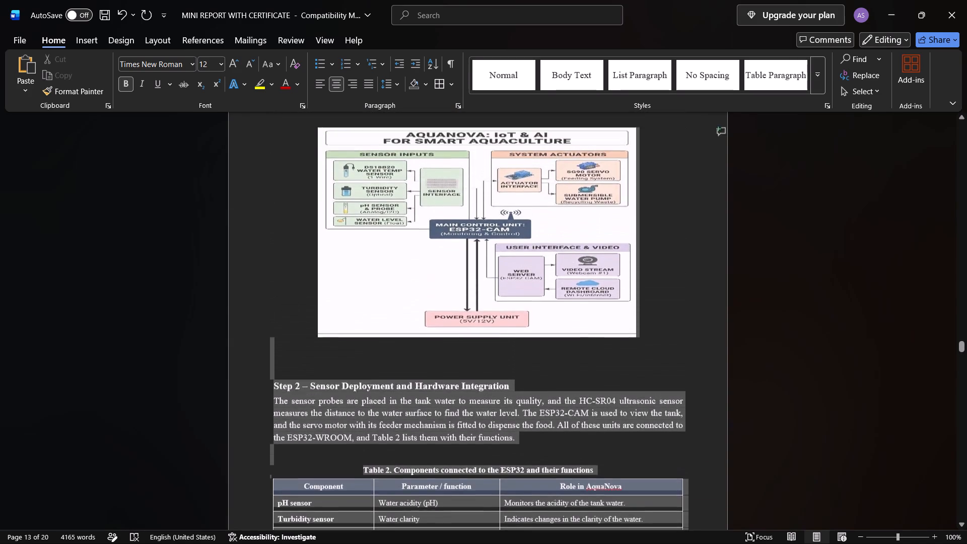
drag(406, 101, 406, 101)
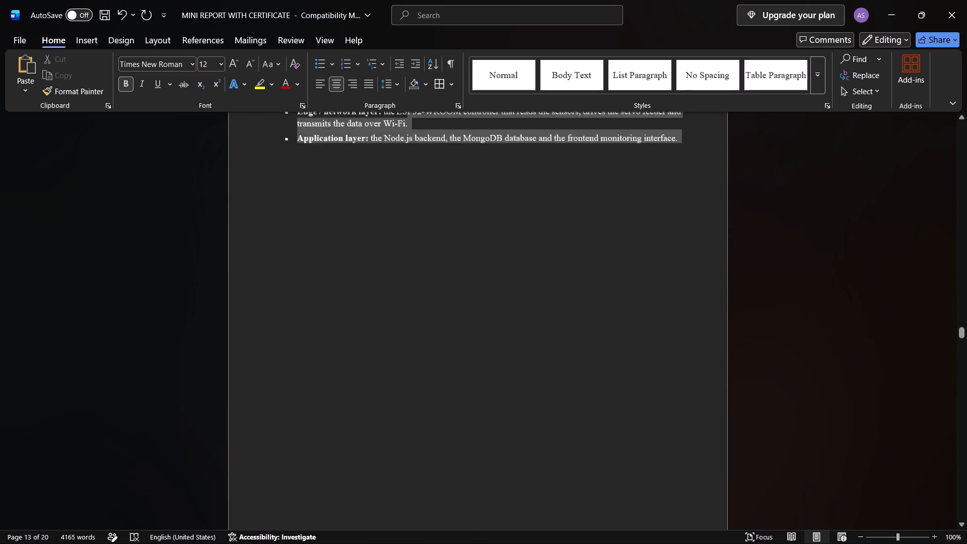
drag(406, 101, 291, 231)
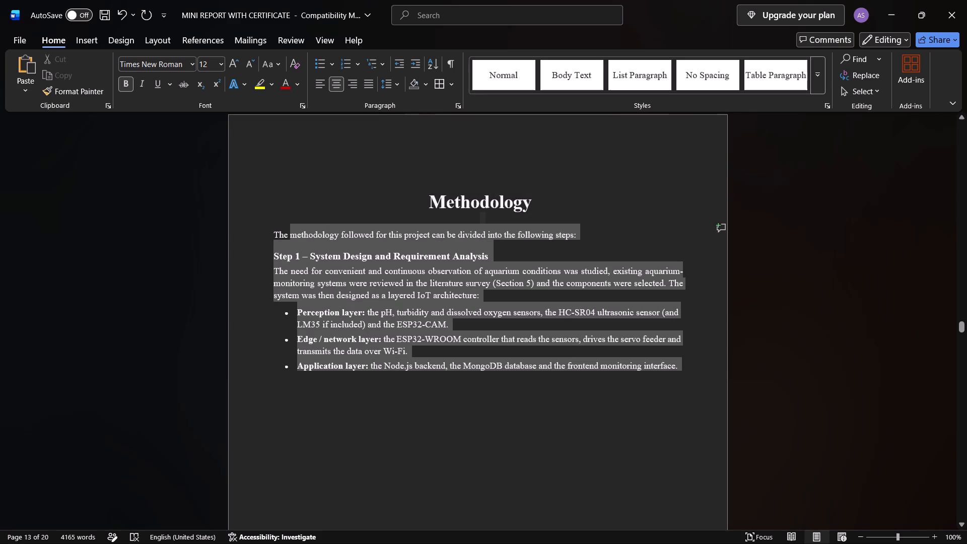
drag(291, 231, 279, 231)
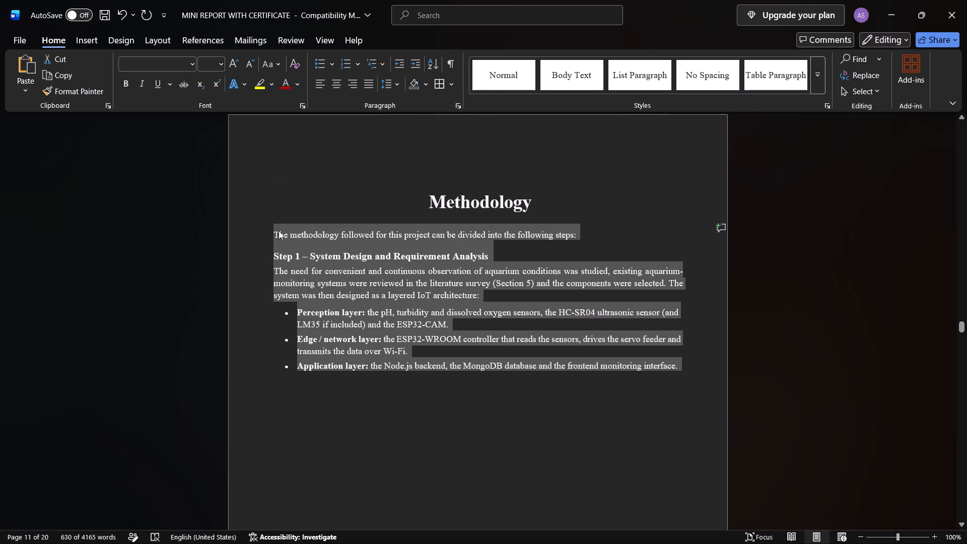
key(ctrl+c)
click(613, 537)
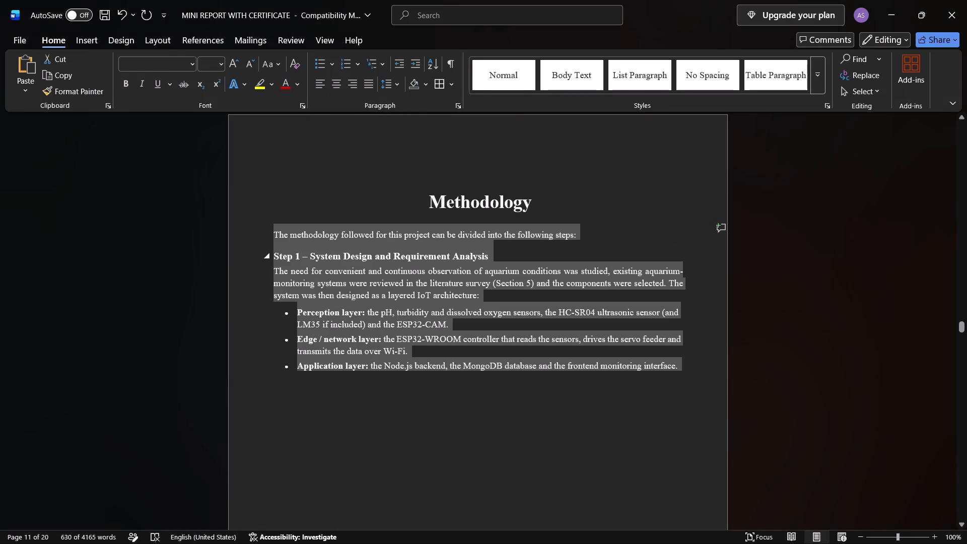
key(ctrl+v)
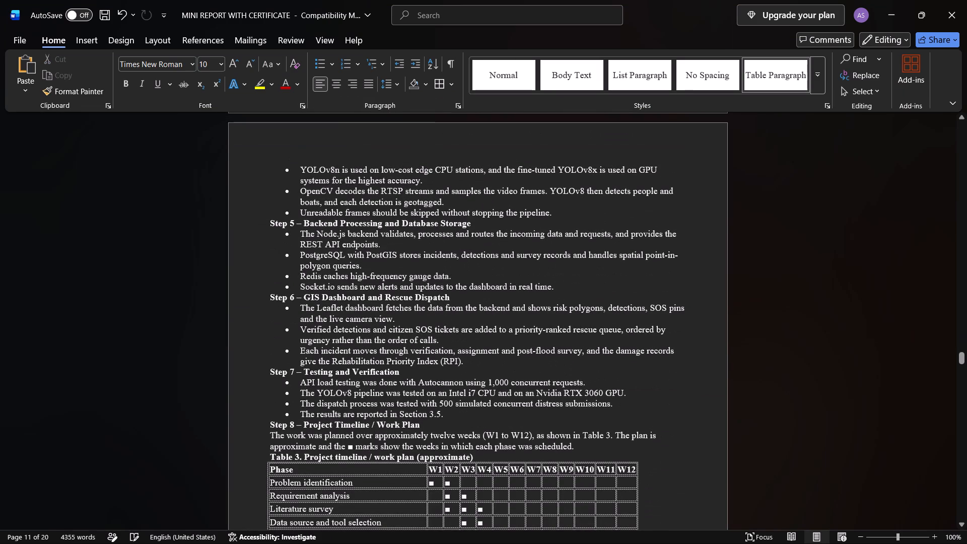
scroll(574, 372, up, 4)
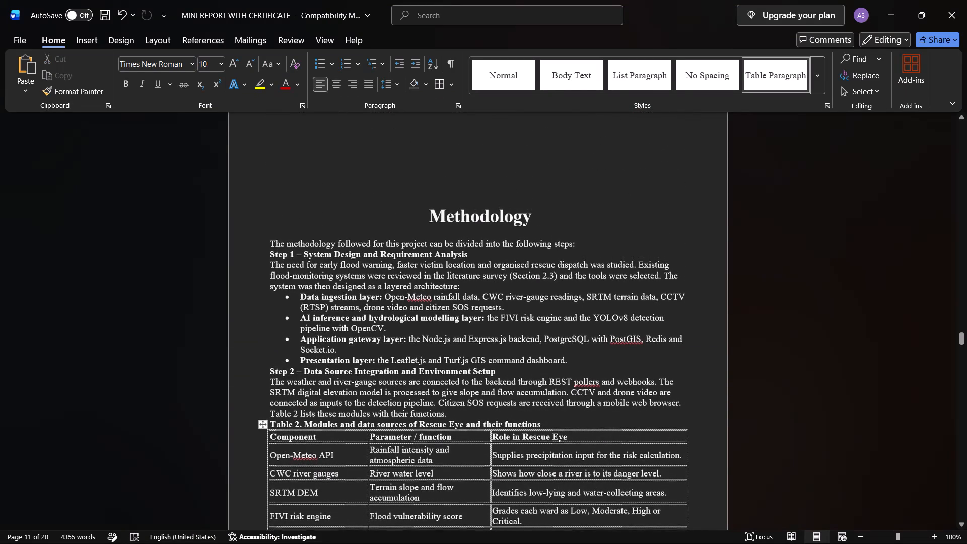